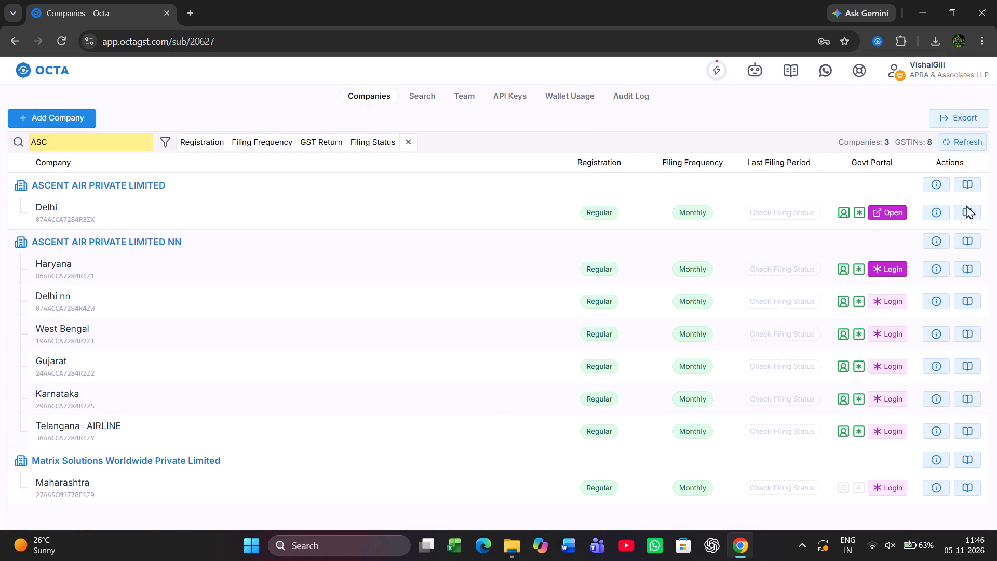
Open the GSTR-2A JSON page for the Delhi registration of ASCENT AIR PRIVATE LIMITED.
left_click(967, 212)
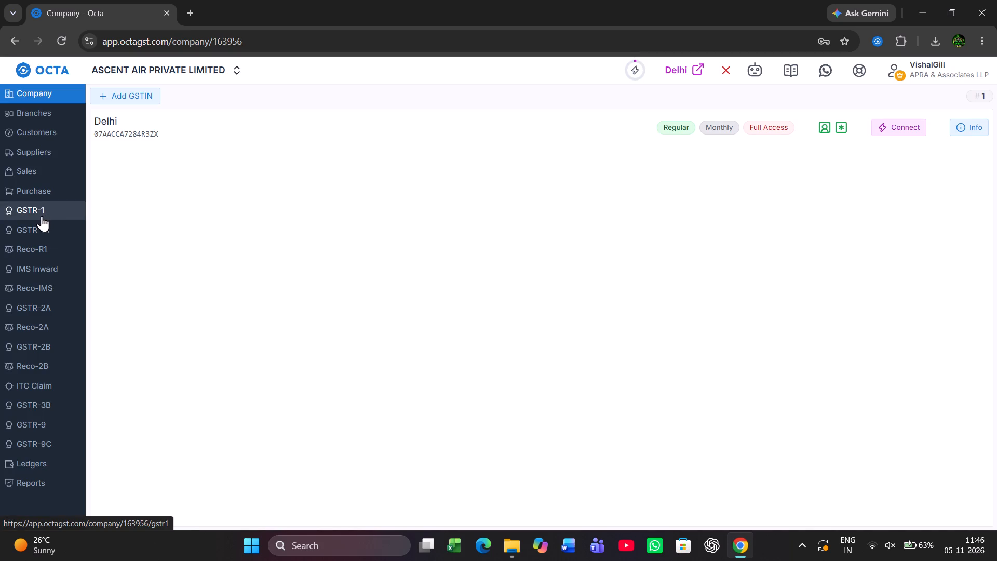
left_click(46, 304)
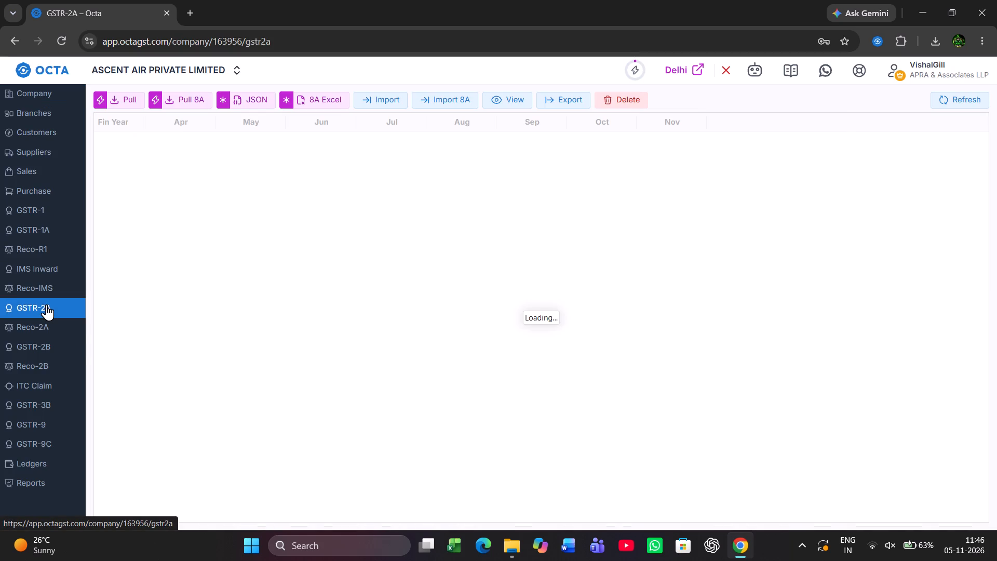
left_click(245, 104)
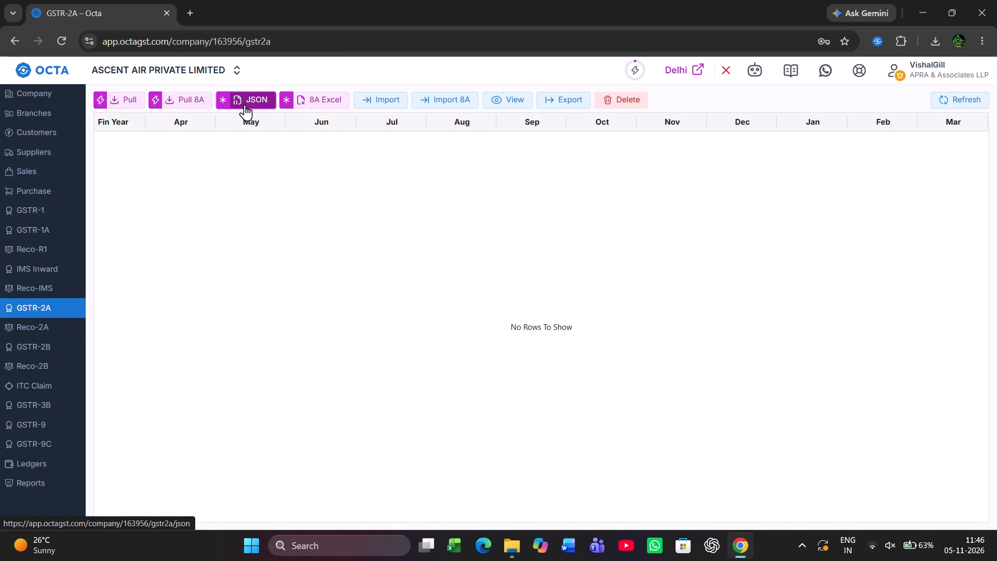
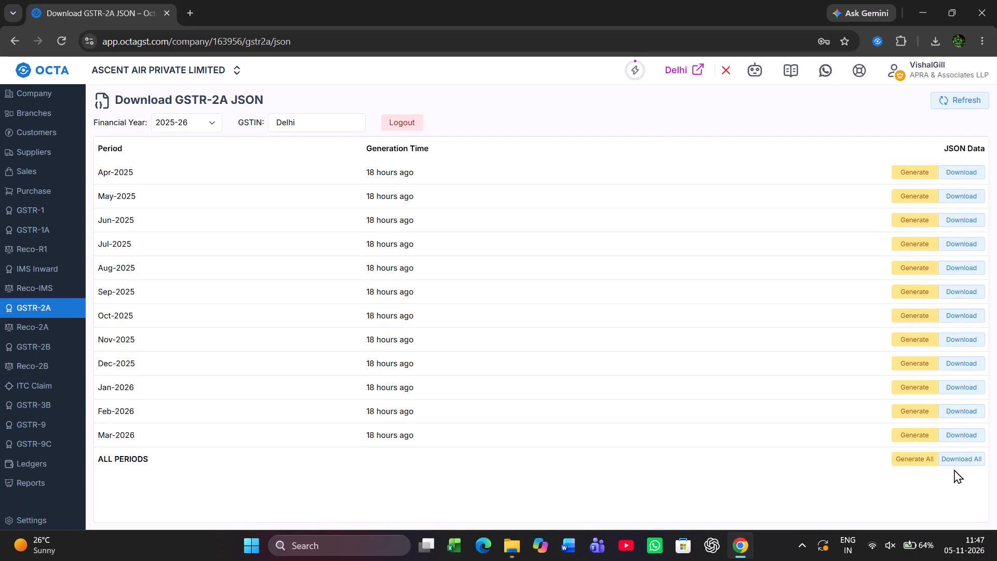
Download the GSTR-2A JSON data for all periods of financial year 2025-26 for the Delhi registration.
left_click(959, 459)
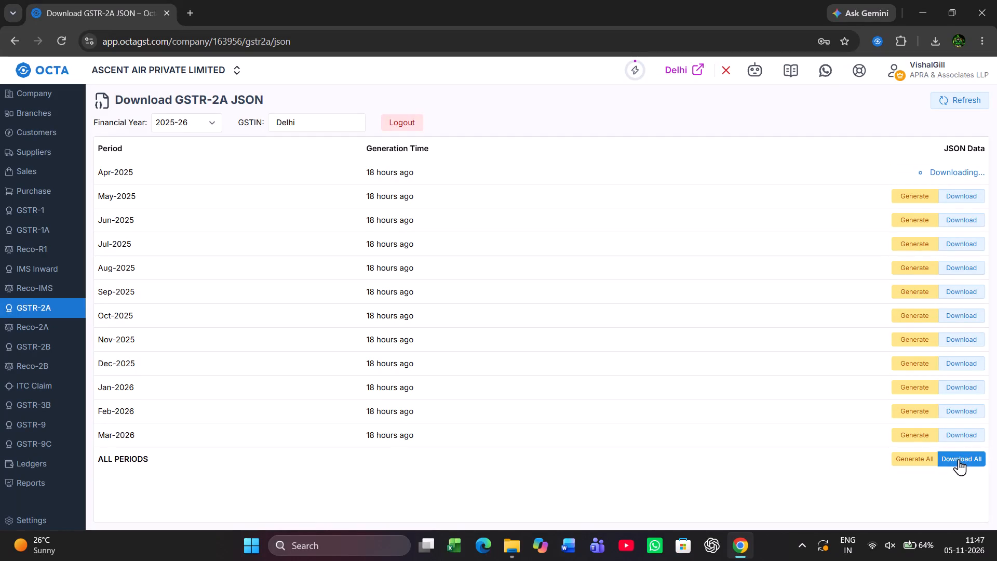
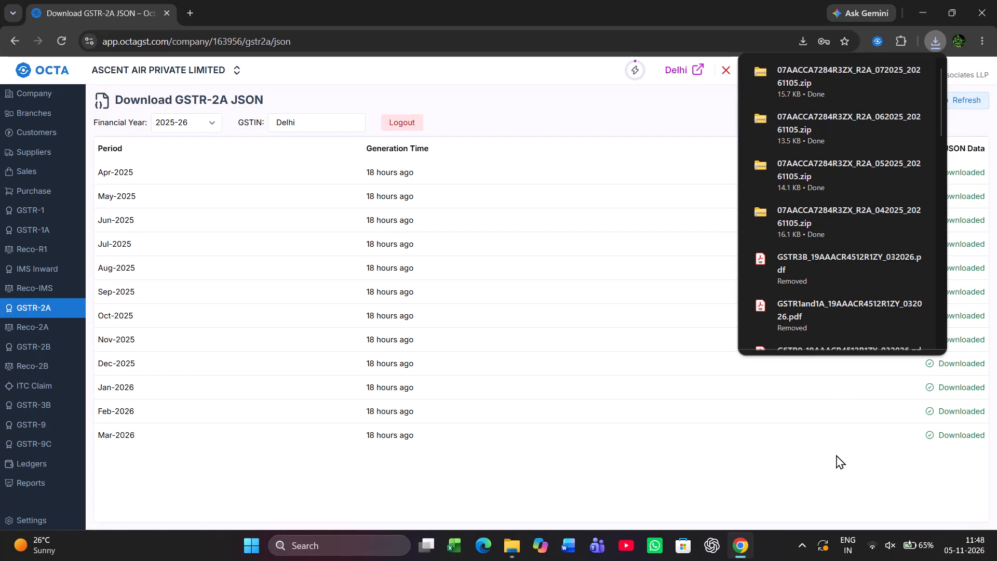
Choose the twelve downloaded GSTR-2A zip files for April 2025 through March 2026 in the GSTR-2A data import.
left_click(836, 455)
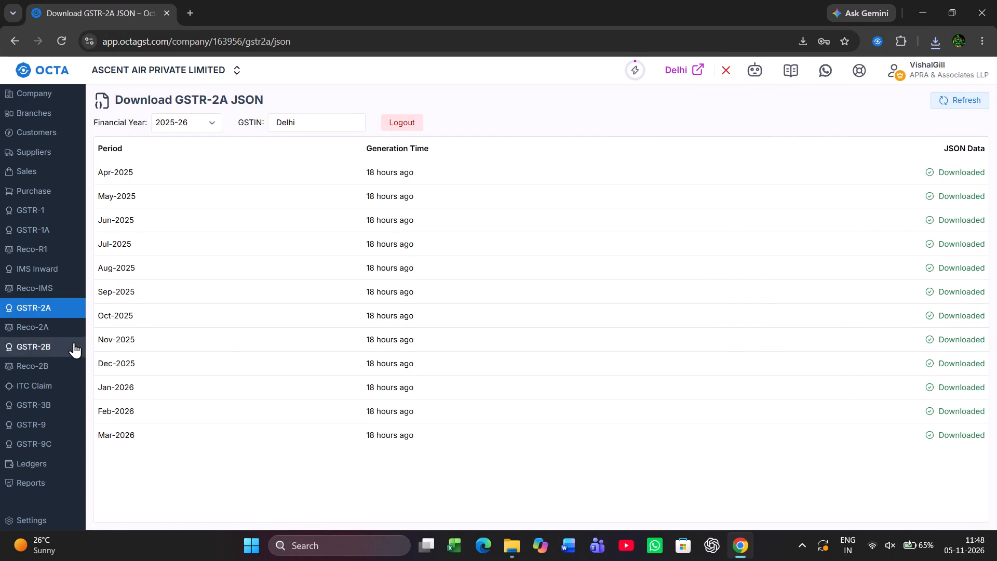
left_click(40, 309)
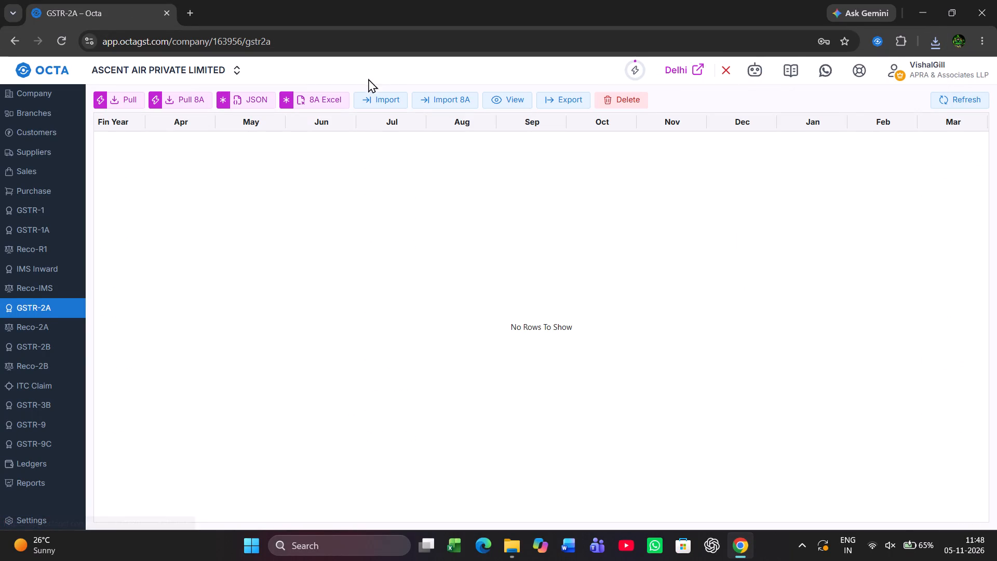
left_click(374, 94)
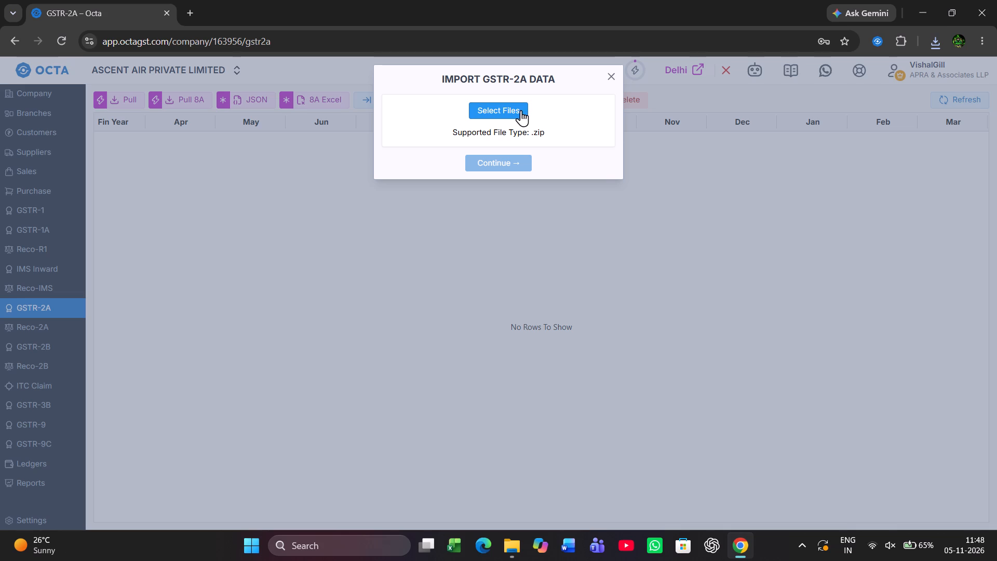
left_click(521, 110)
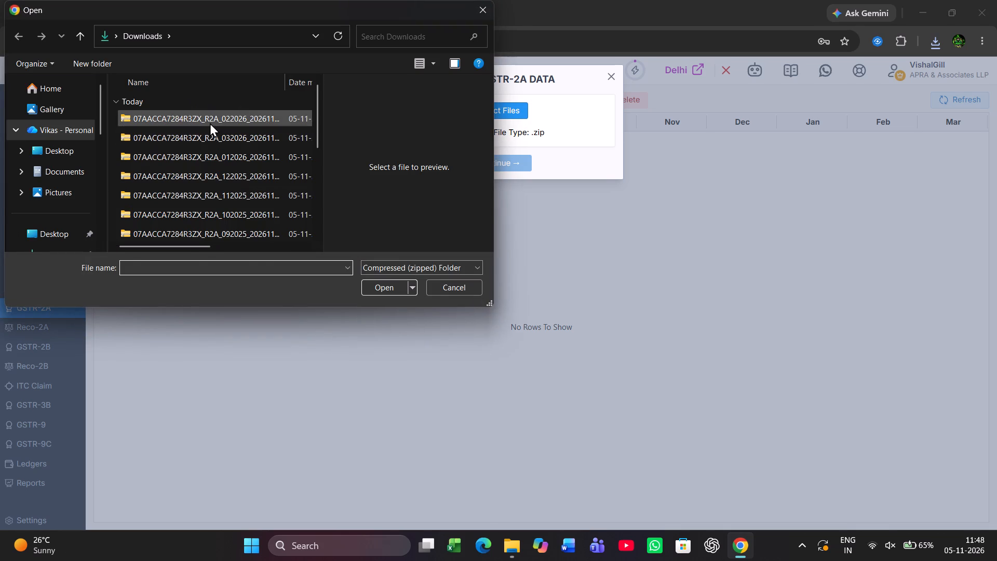
left_click(212, 117)
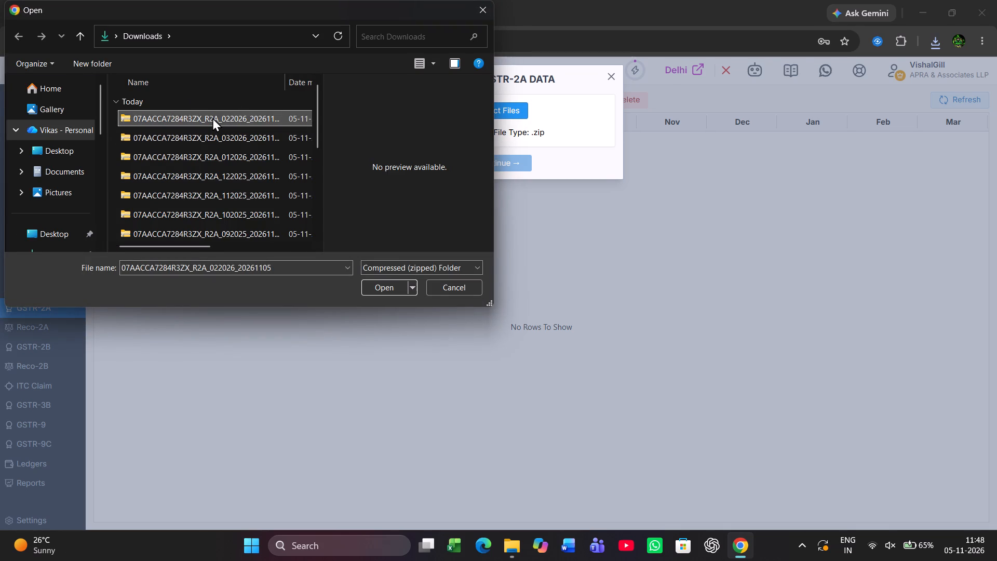
key("shift+Down")
key("shift+Down")
key("shift+Down")
key("shift+Down")
key("shift+Down")
key("shift+Down")
key("shift+Down")
key("shift+Down")
key("shift+Down")
key("shift+Down")
key("shift+Down")
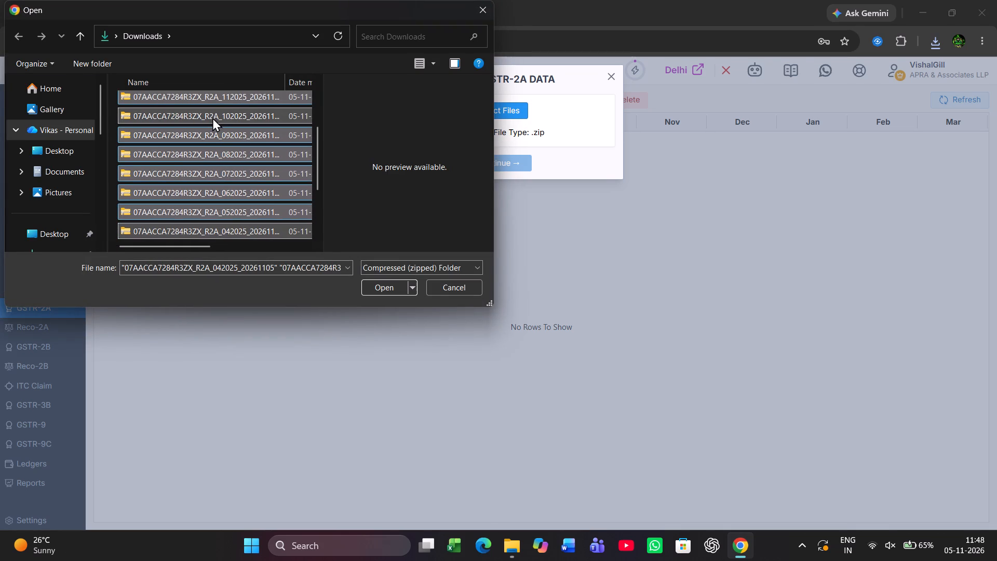
key("shift+Down")
key("shift+Up")
key("Return")
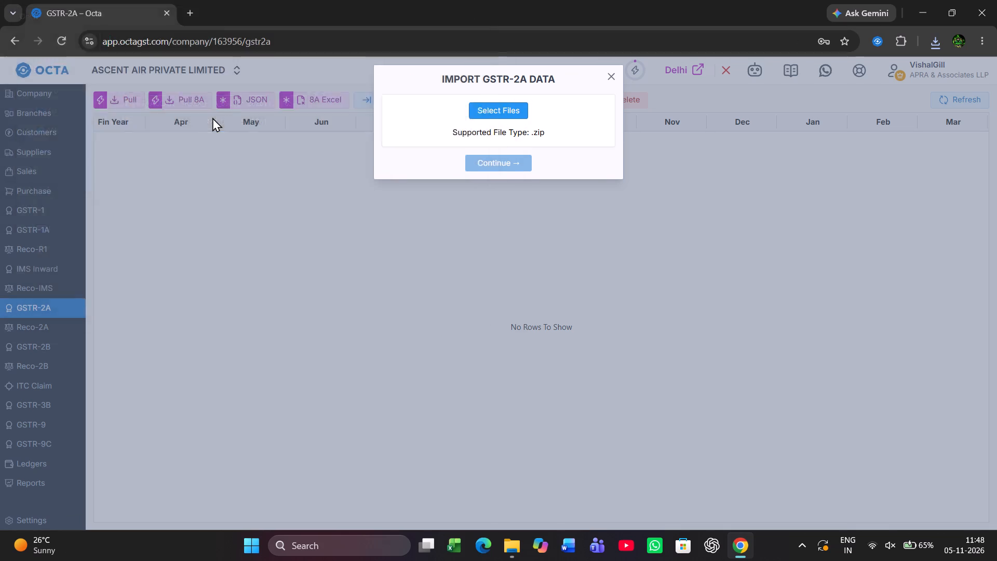
Run the import of the chosen Delhi GSTR-2A files and close the import window once every file has uploaded.
left_click(491, 173)
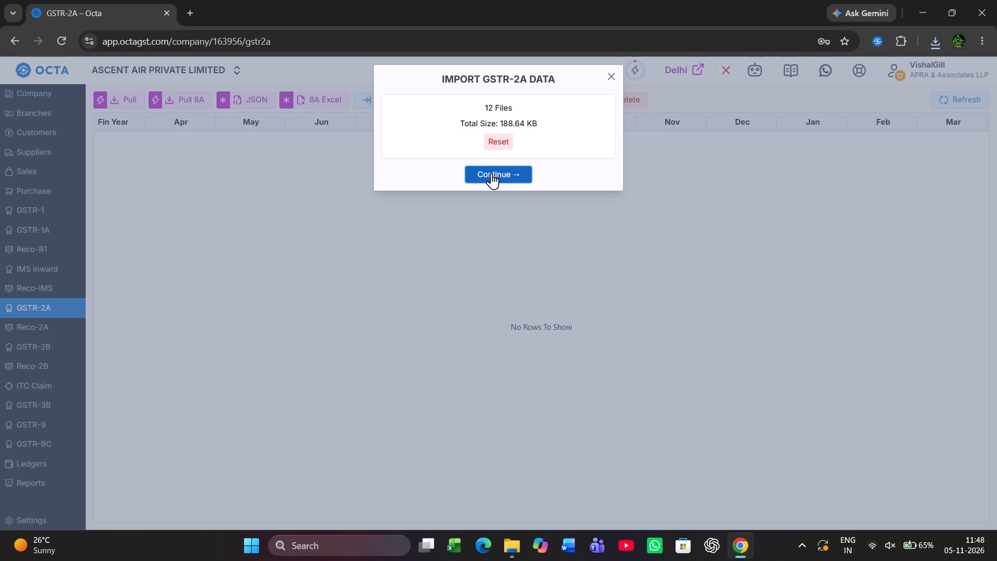
left_click(691, 295)
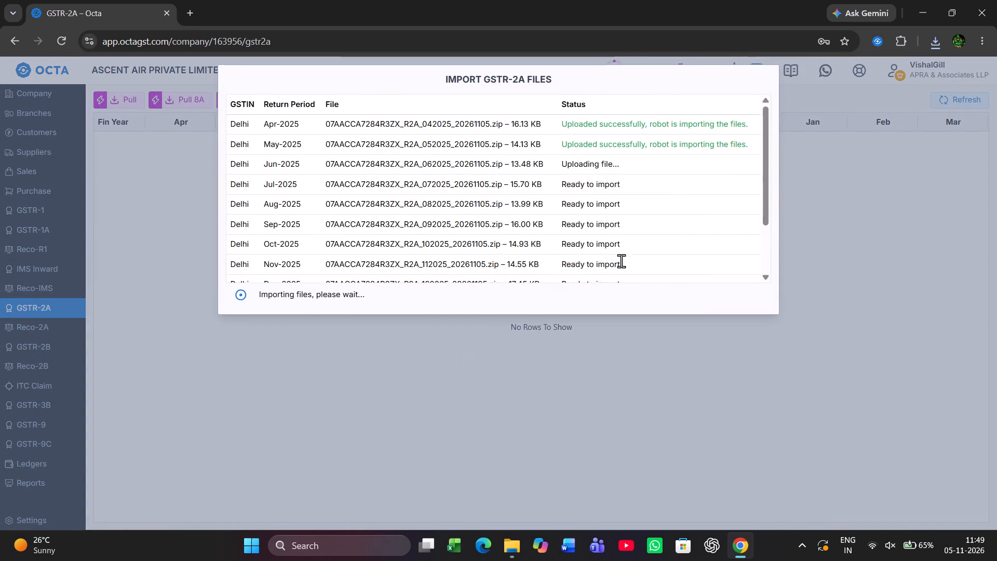
scroll(536, 224, "down", 2)
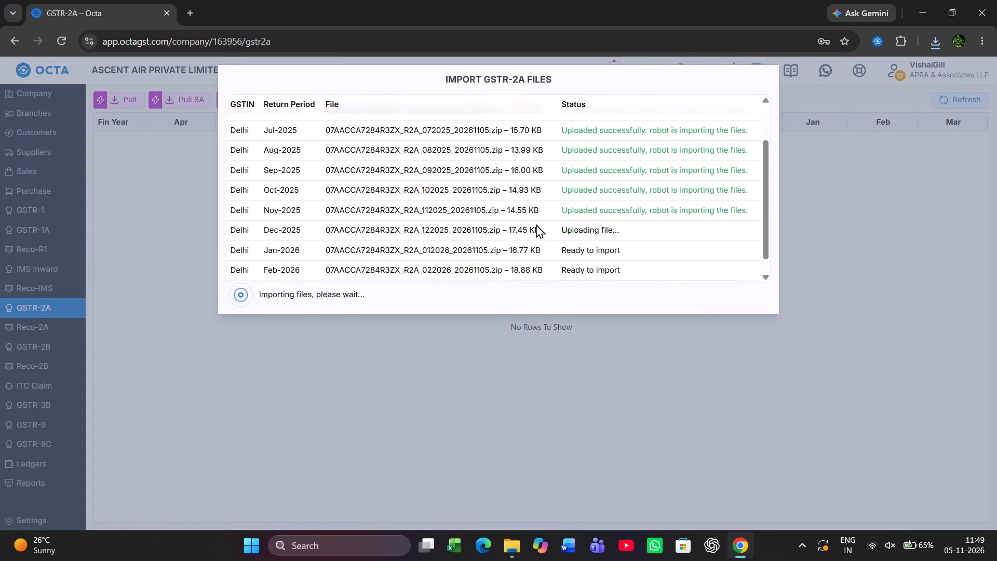
scroll(536, 224, "down", 1)
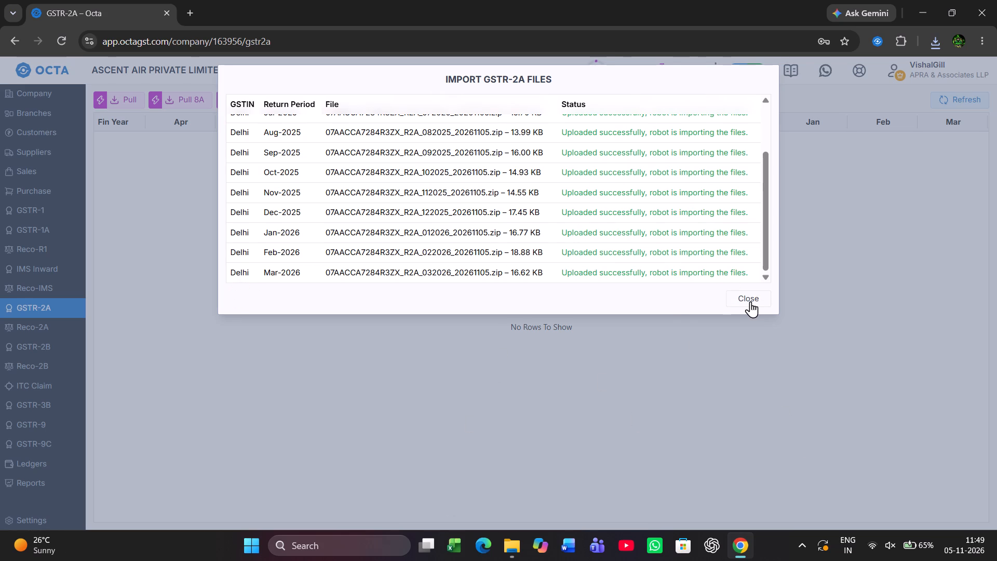
left_click(750, 301)
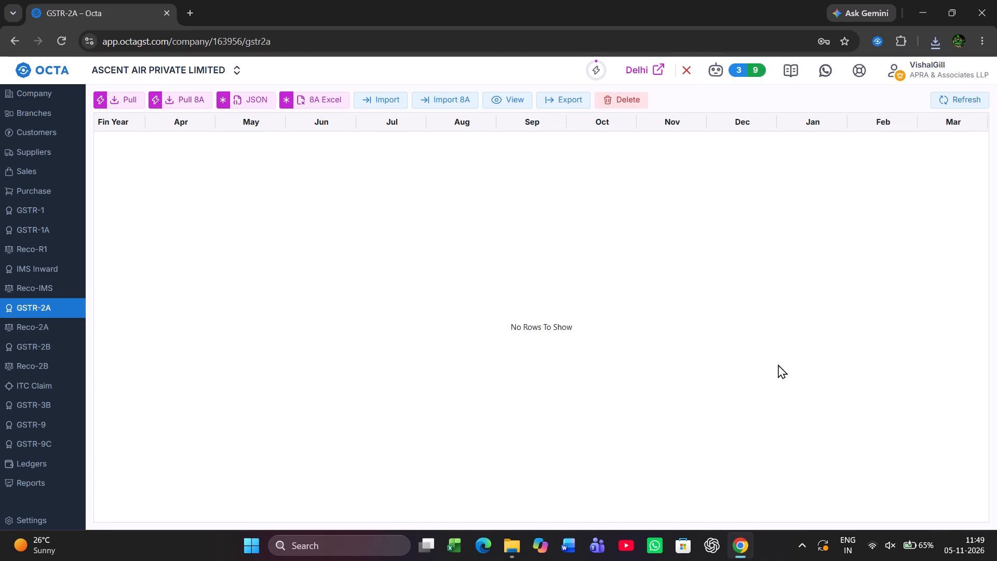
Refresh the GSTR-2A overview repeatedly to check which months of 2025-26 have been imported.
left_click(969, 96)
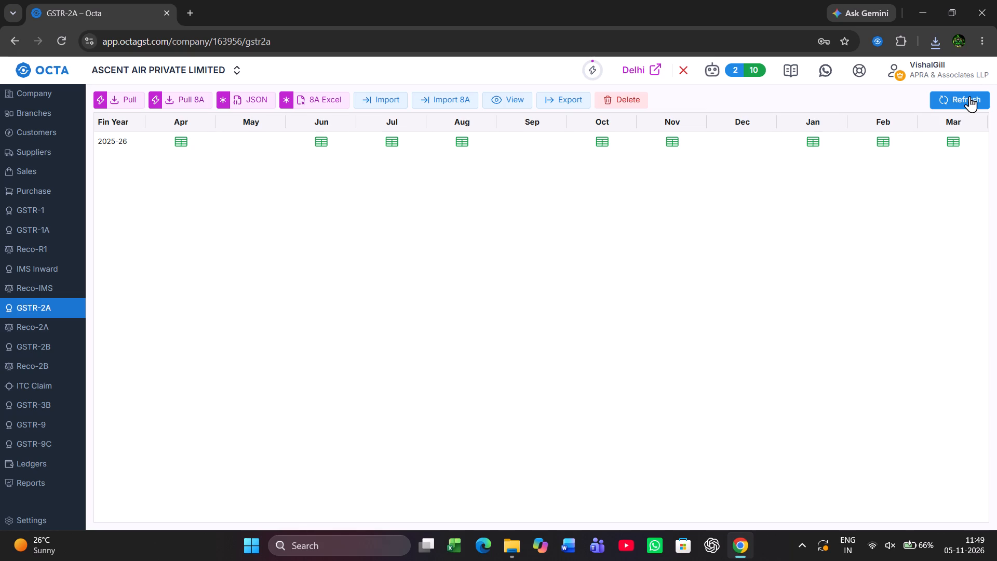
left_click(969, 96)
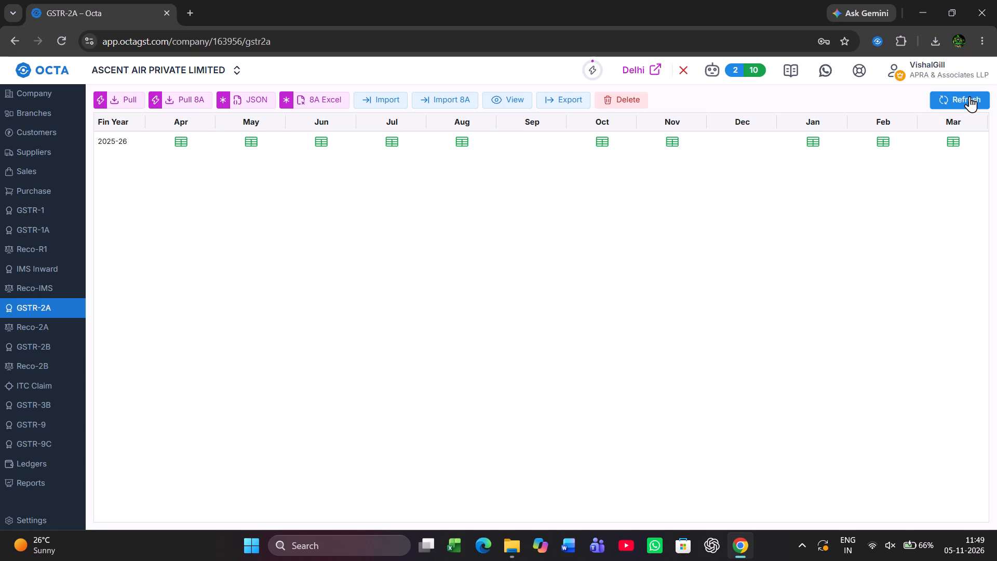
left_click(969, 96)
left_click(969, 96)
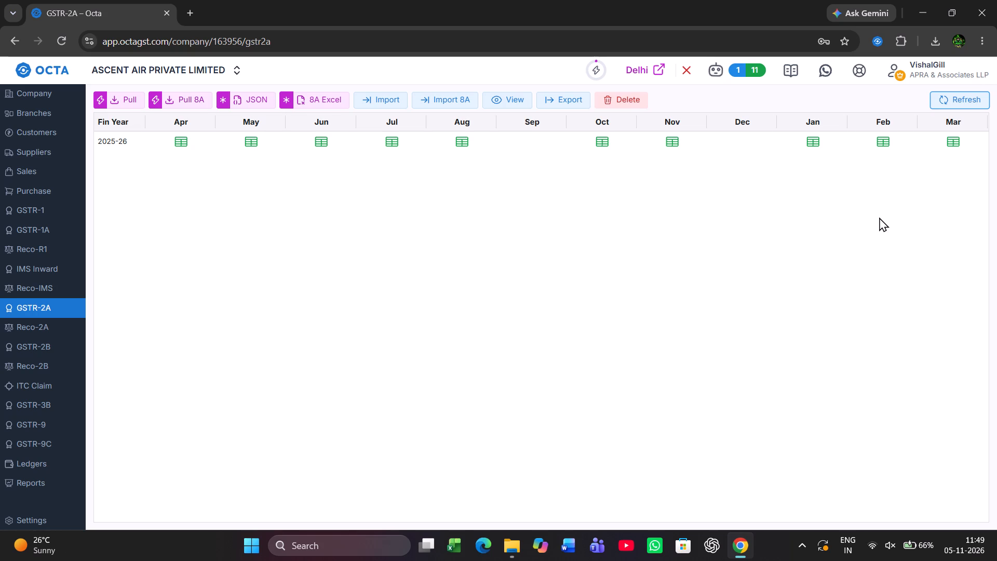
left_click(965, 102)
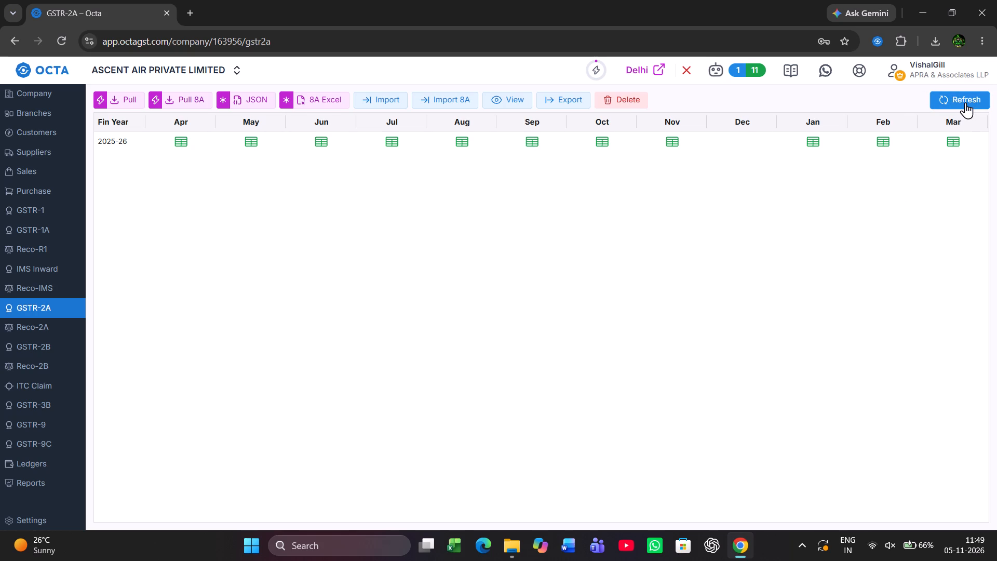
triple_click(965, 102)
triple_click(965, 102)
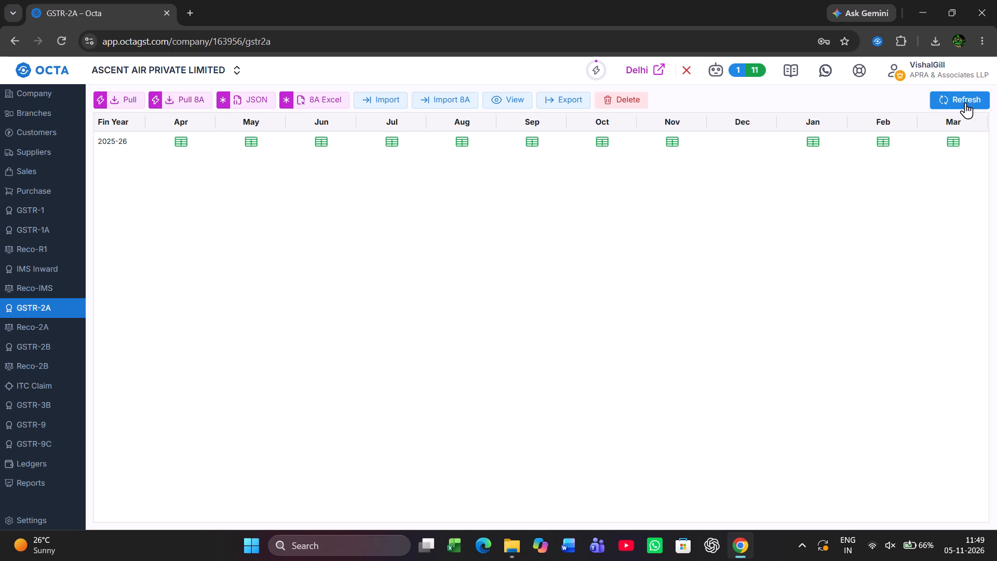
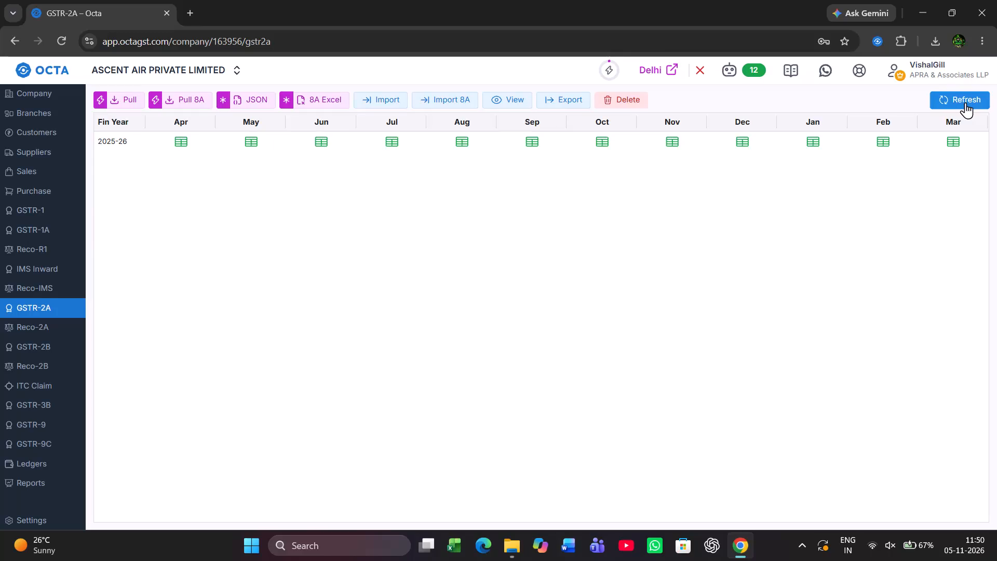
Refresh the GSTR-2A overview again to check the imported months of 2025-26.
left_click(965, 102)
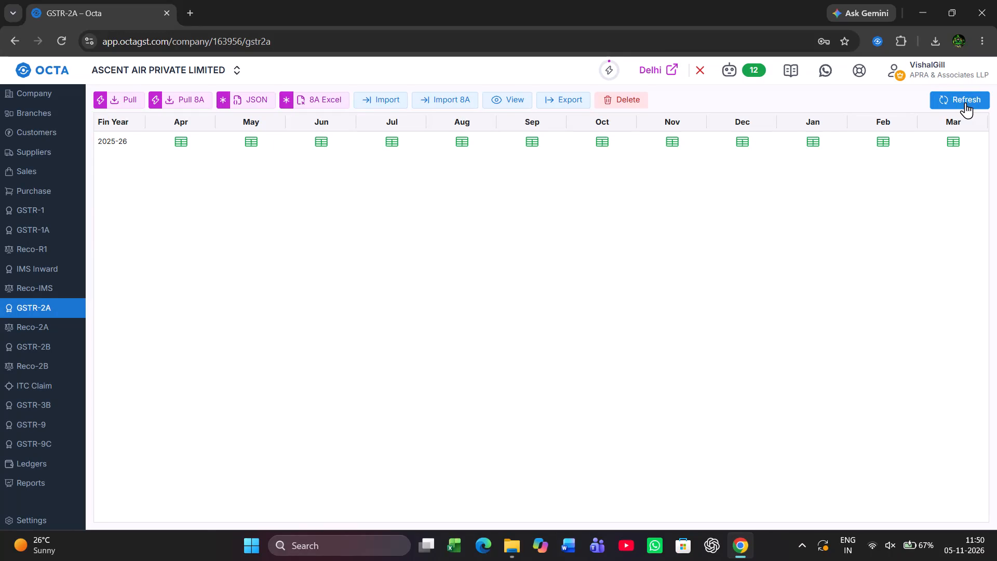
left_click(965, 102)
left_click(965, 102)
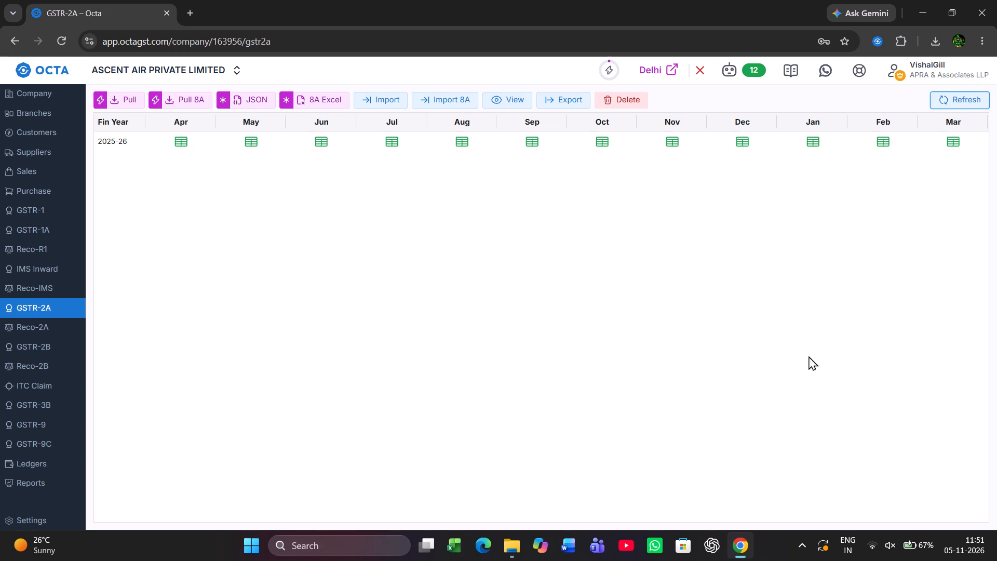
Export the Delhi GSTR-2A data for 04-2025 to 03-2026 in Octa Format – Smart and download the resulting workbook.
left_click(556, 103)
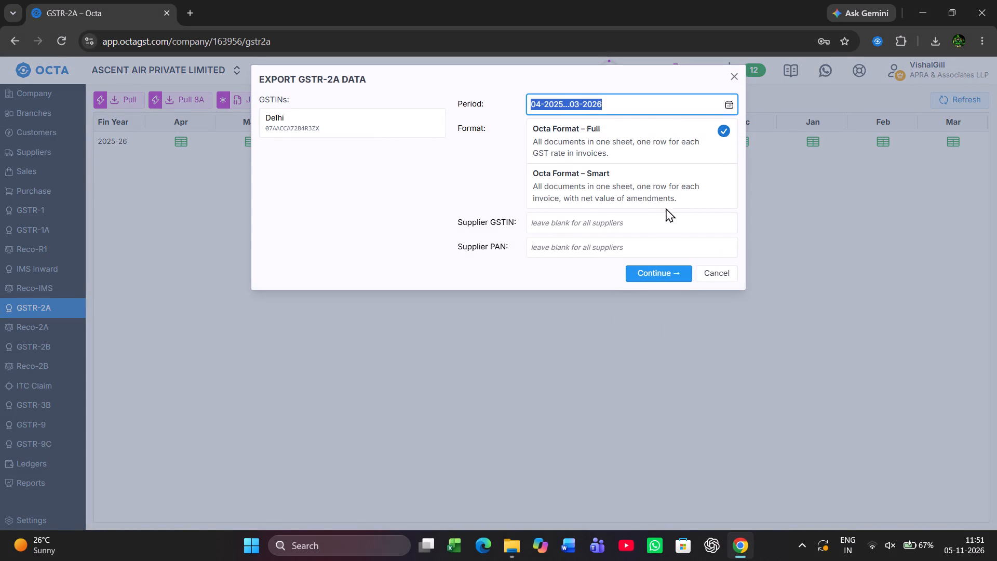
left_click(653, 193)
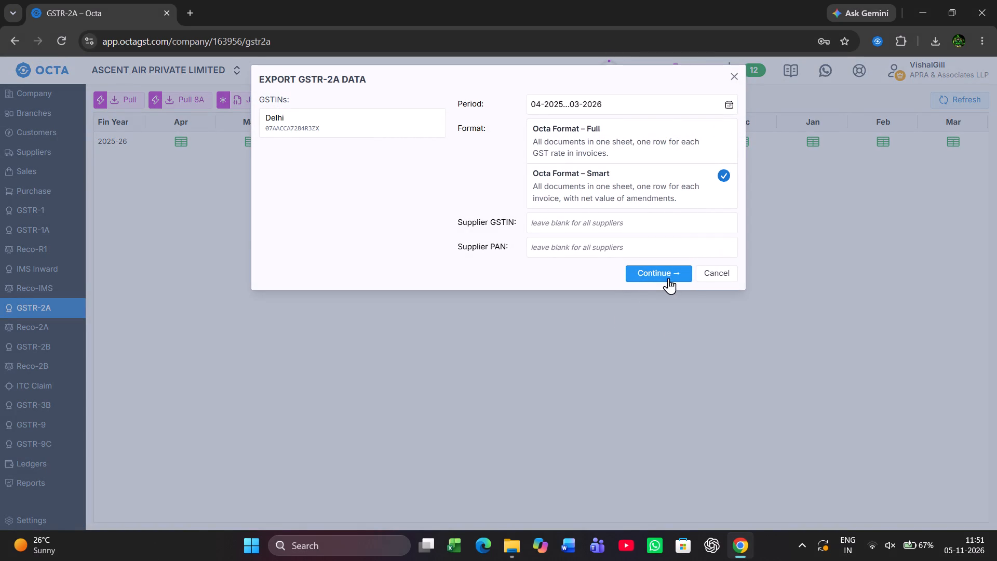
left_click(672, 275)
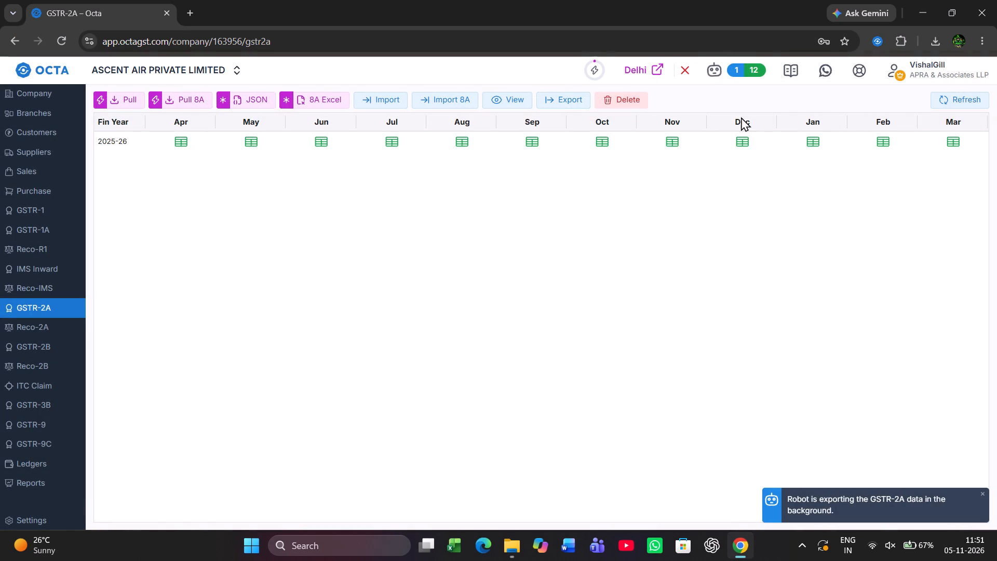
left_click(722, 72)
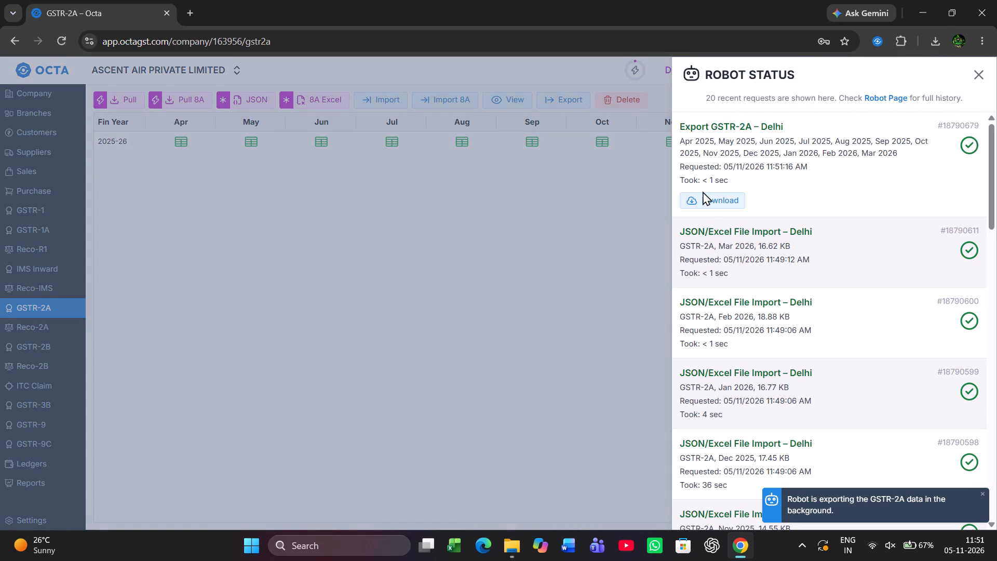
left_click(708, 204)
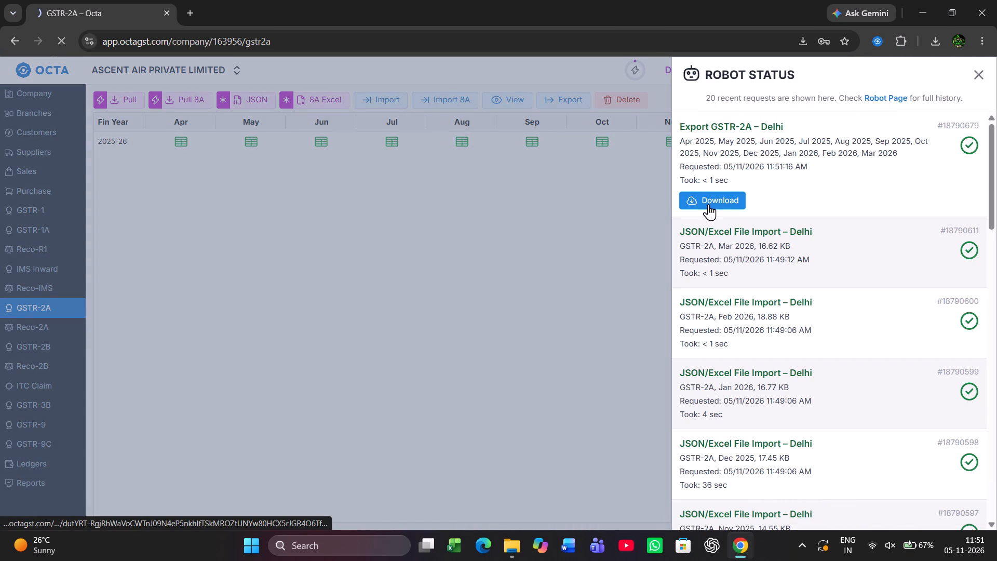
left_click(548, 323)
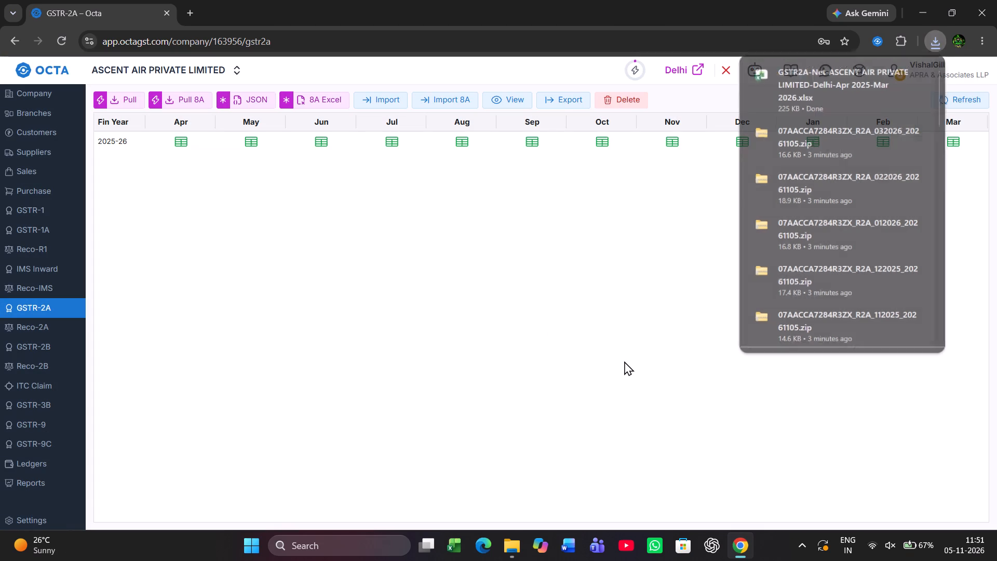
In File Explorer, move the newly downloaded GSTR2A-Net workbook from Downloads into the company's DELHI 3ZX folder.
key("alt+Tab")
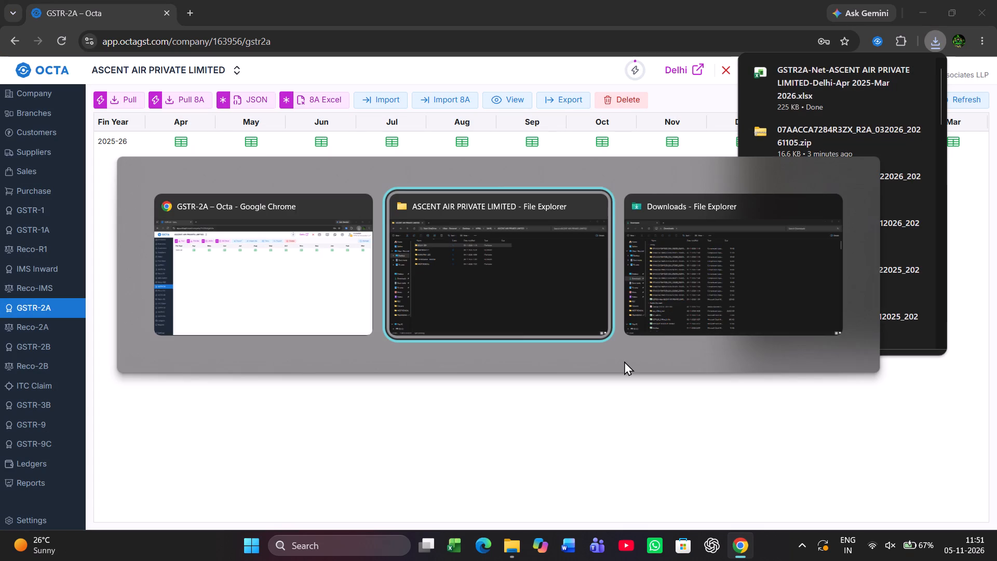
key("alt+Tab")
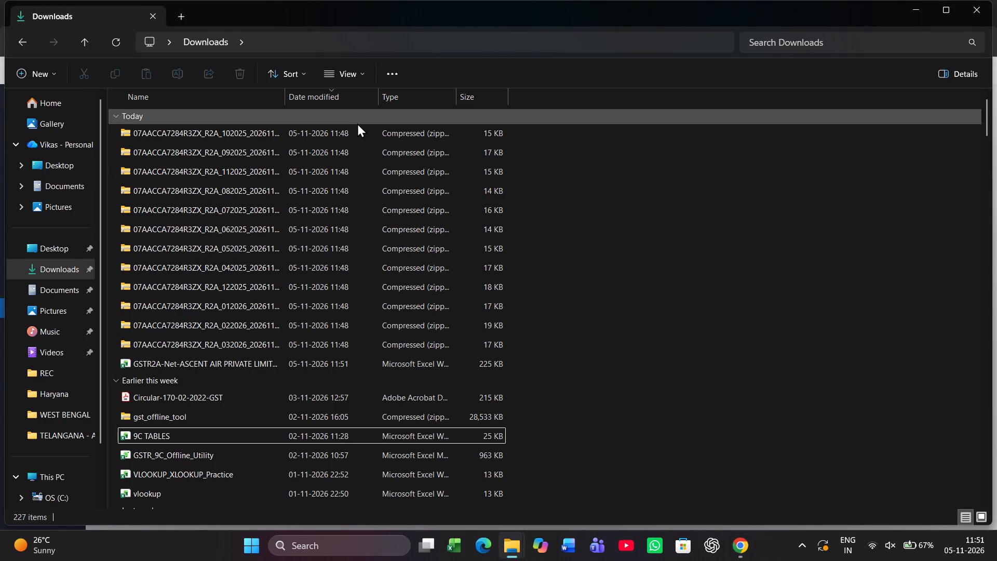
double_click(346, 98)
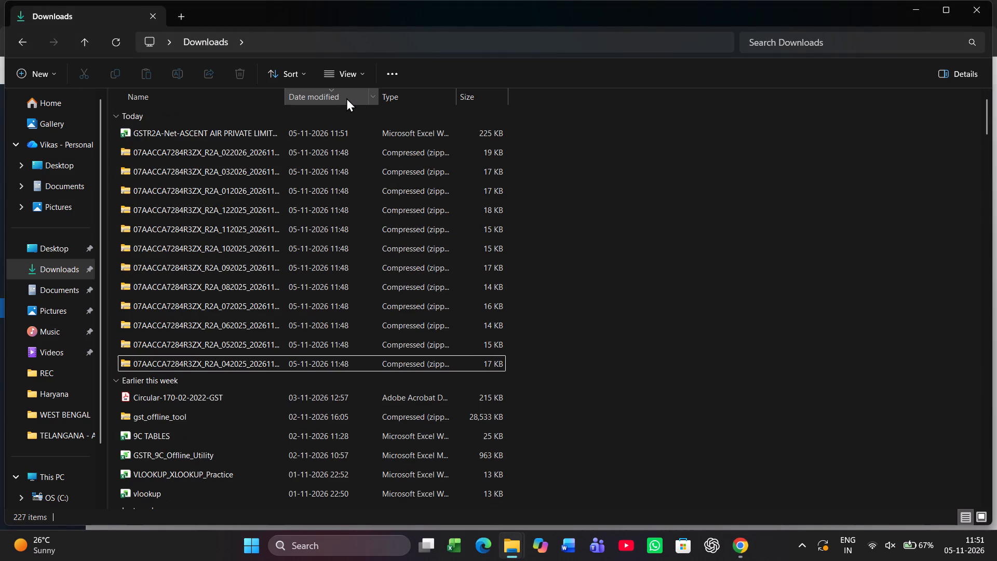
left_click(225, 131)
key("ctrl+x")
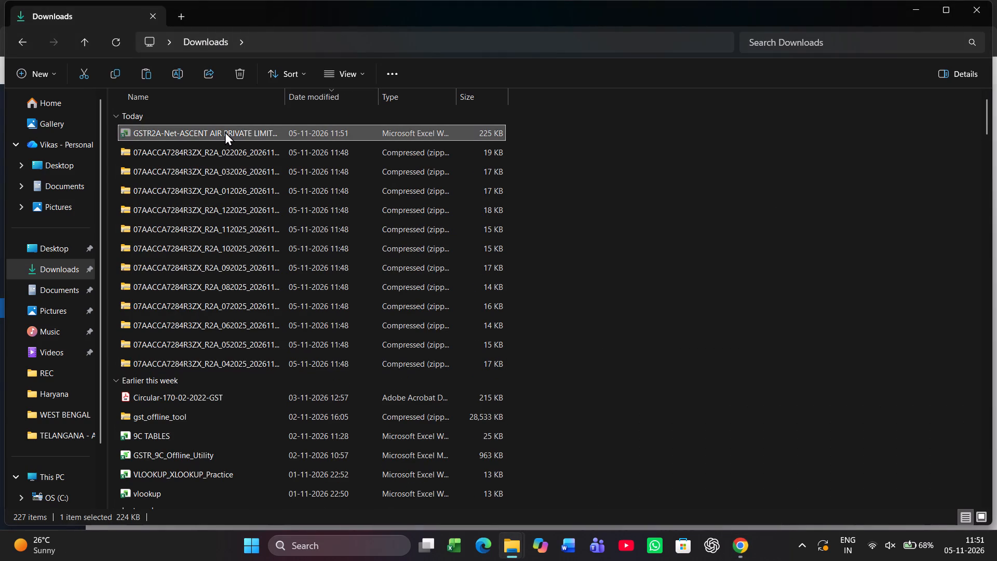
key("alt+Tab")
key("alt+Tab")
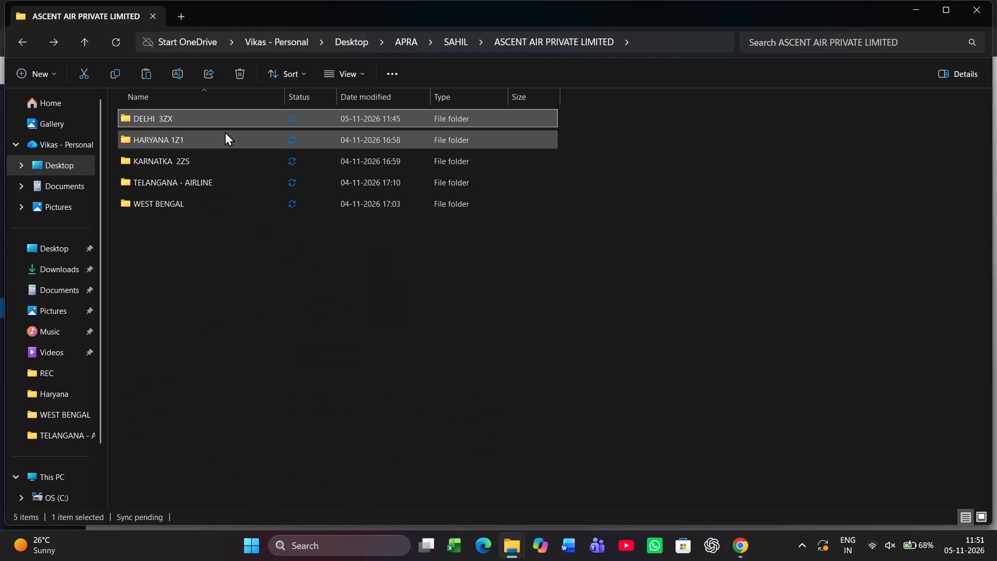
key("Down")
key("Up")
key("Return")
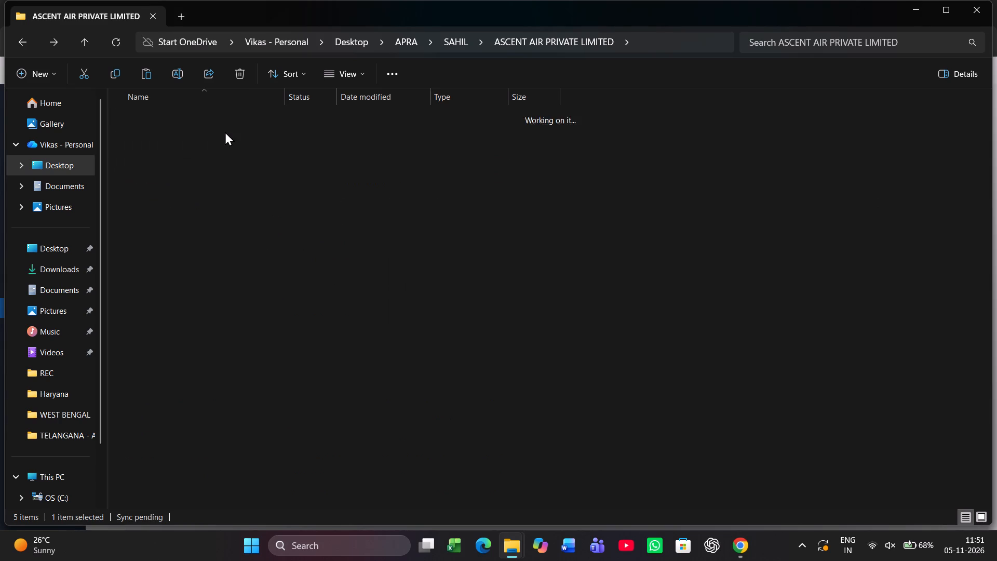
key("ctrl+v")
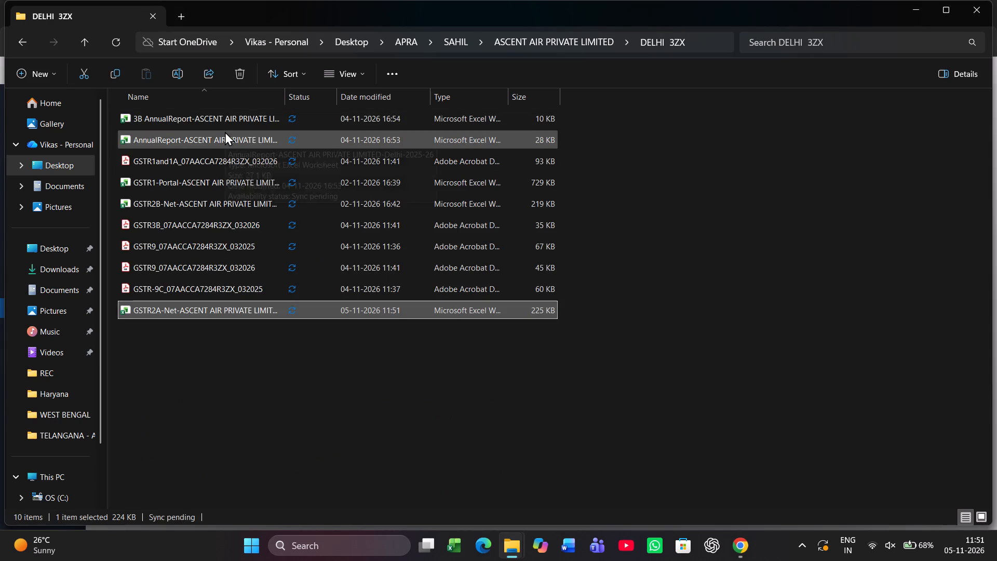
Go back to the ASCENT AIR PRIVATE LIMITED folder and open its HARYANA 1Z1 subfolder.
key("BackSpace")
key("Down")
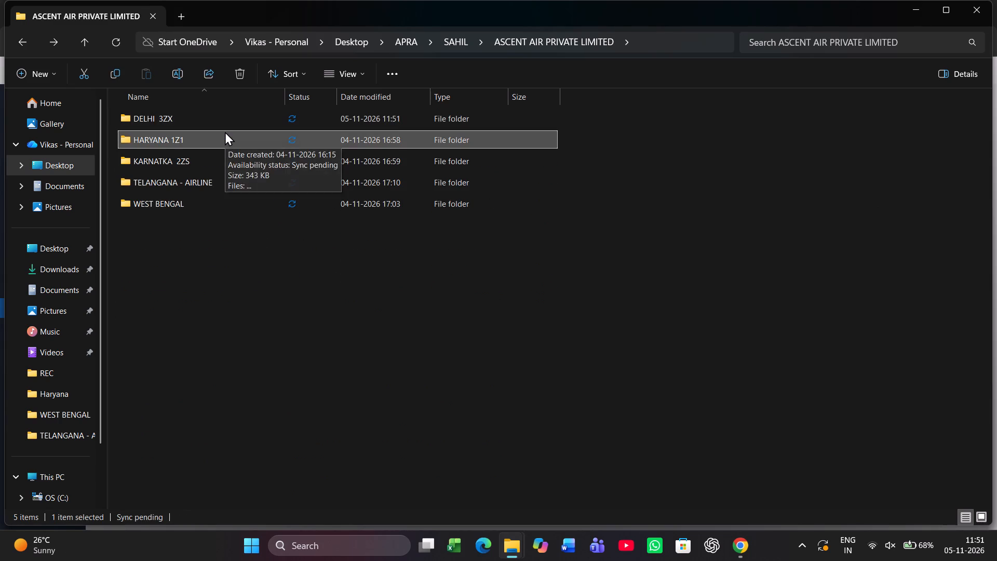
key("Return")
Switch back to Octa in Chrome and open the company ASCENT AIR PRIVATE LIMITED NN from the companies list.
key("alt+Tab")
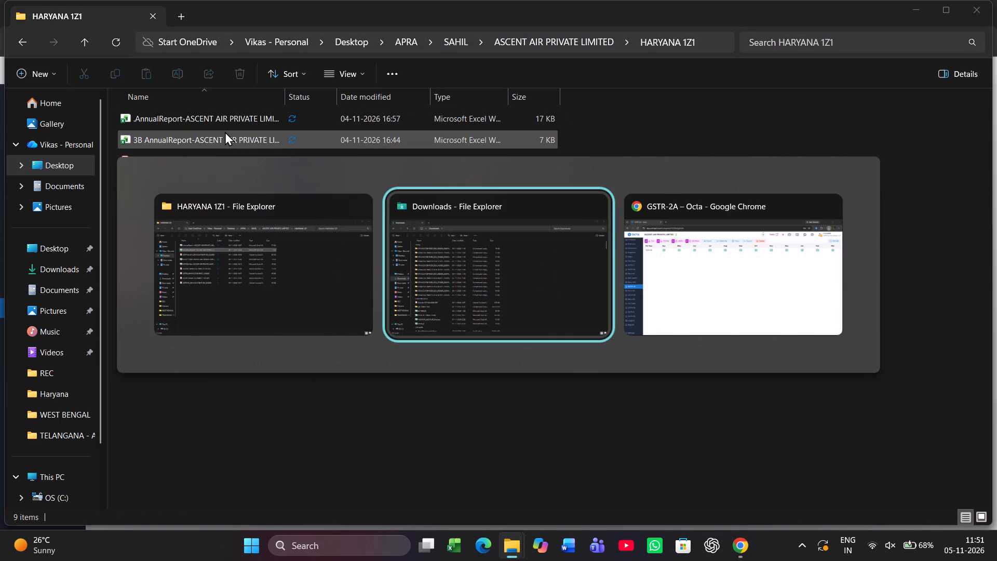
key("alt+Tab")
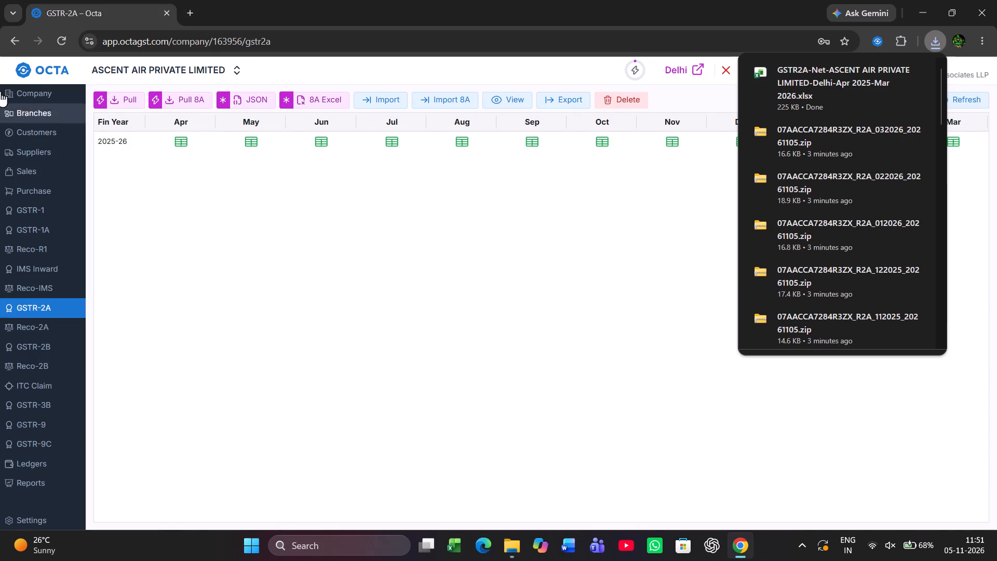
left_click(52, 72)
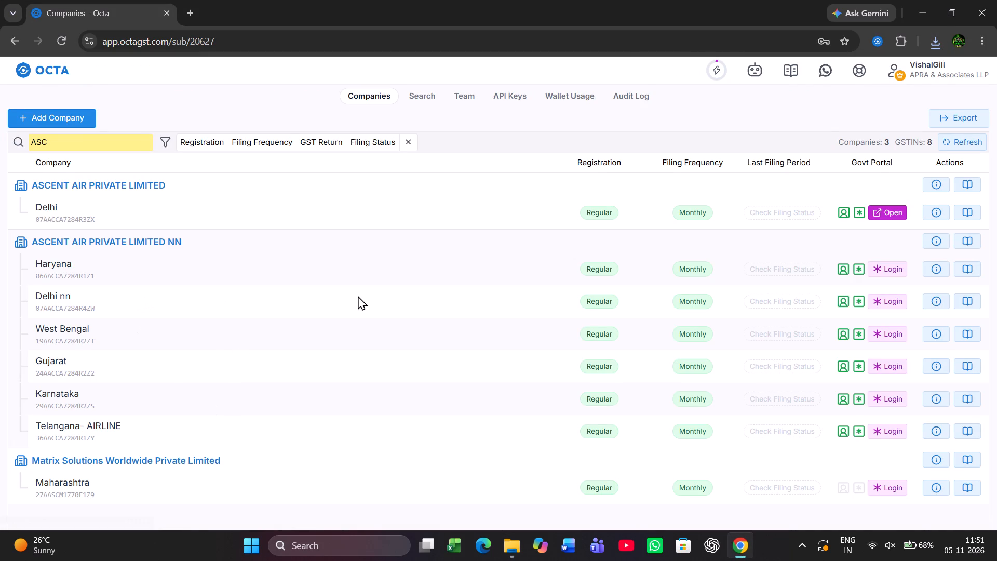
left_click(977, 271)
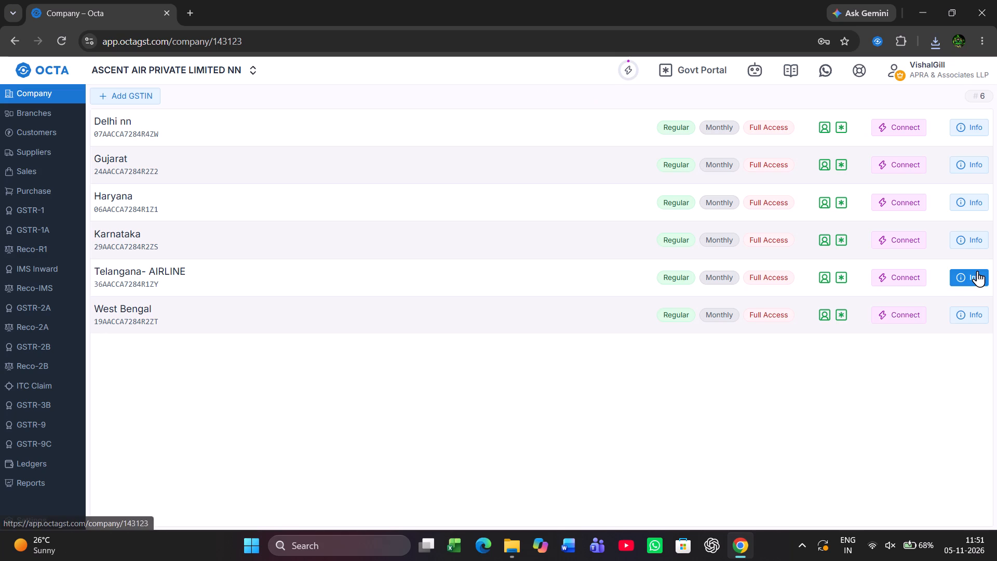
Log in to the Govt Portal for the Haryana GSTIN of ASCENT AIR PRIVATE LIMITED NN.
left_click(696, 68)
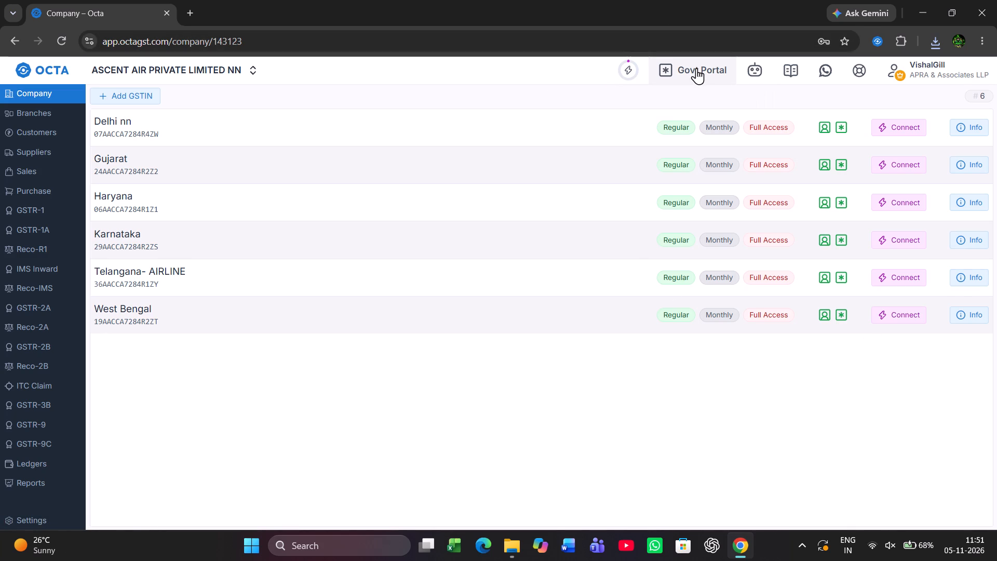
left_click(600, 125)
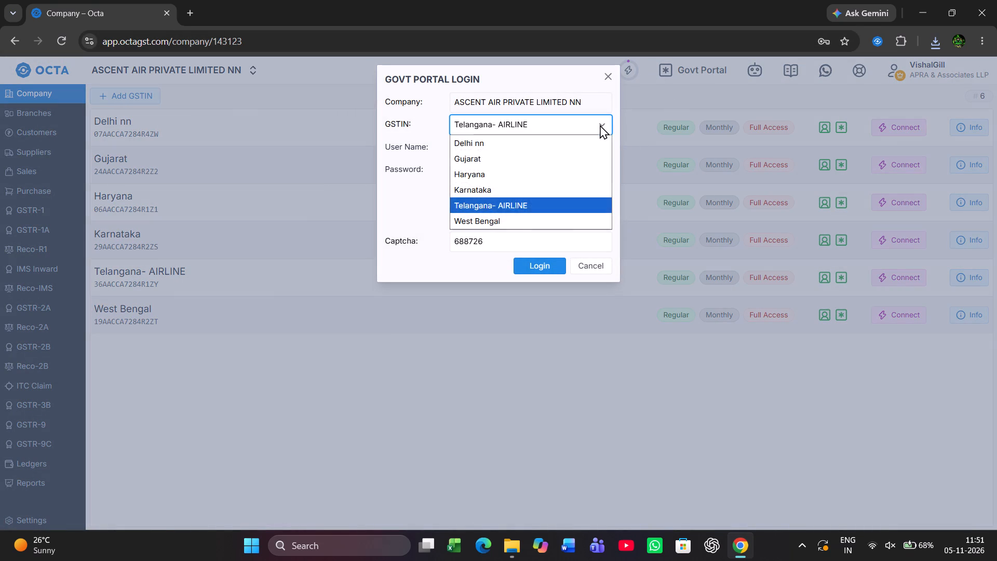
left_click(533, 175)
key("Return")
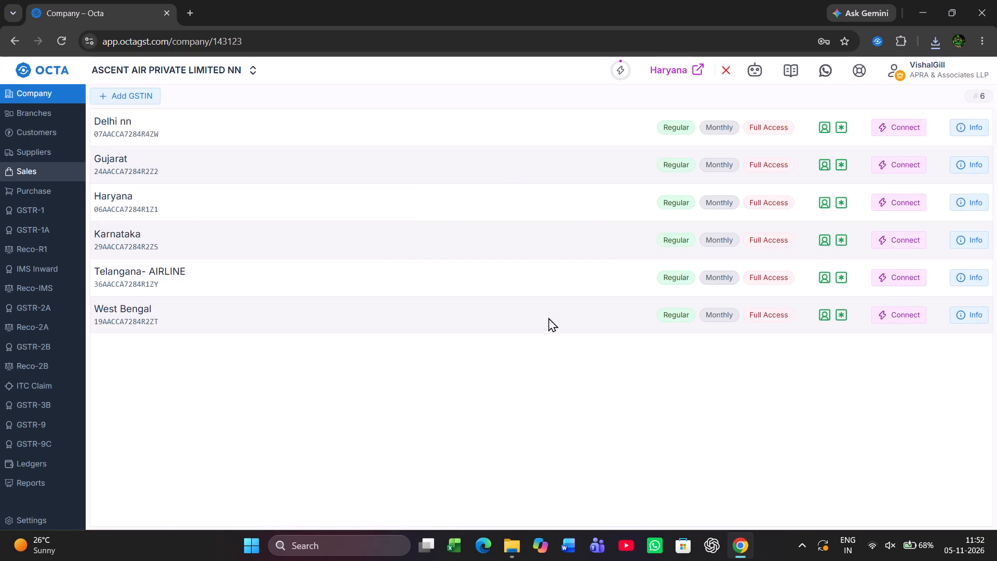
Download the Haryana GSTR-2A JSON data for all periods of financial year 2025-26.
left_click(47, 215)
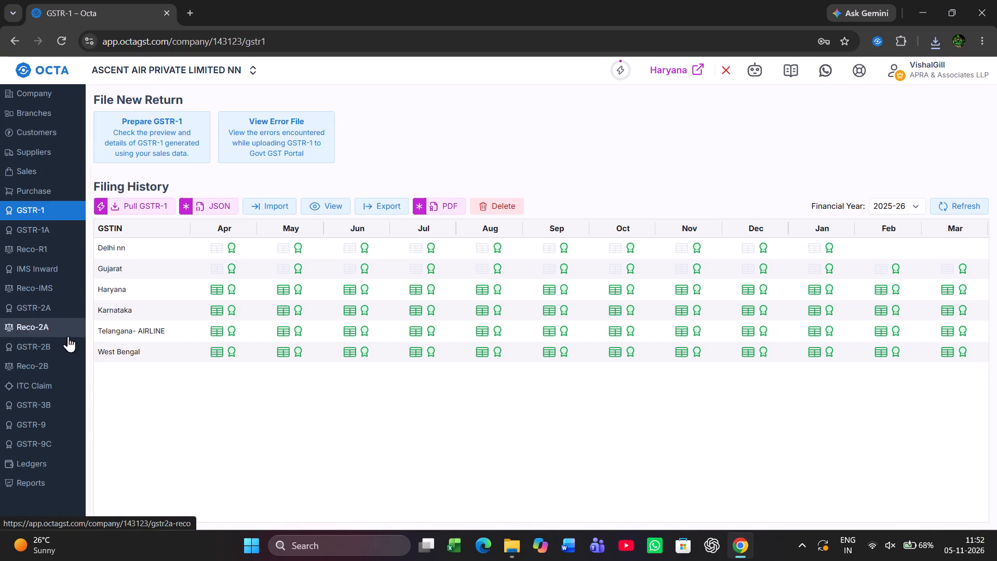
left_click(48, 305)
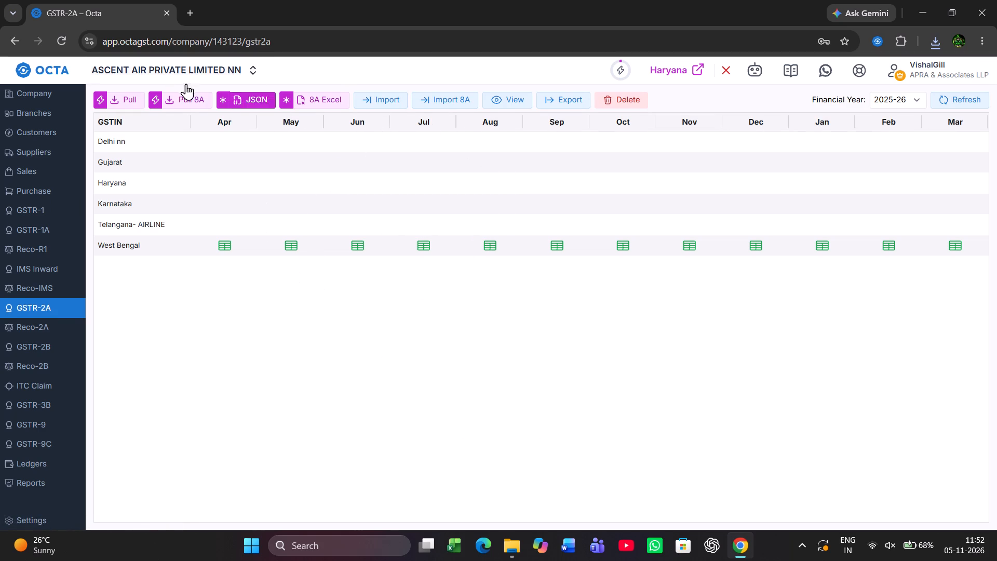
left_click(253, 97)
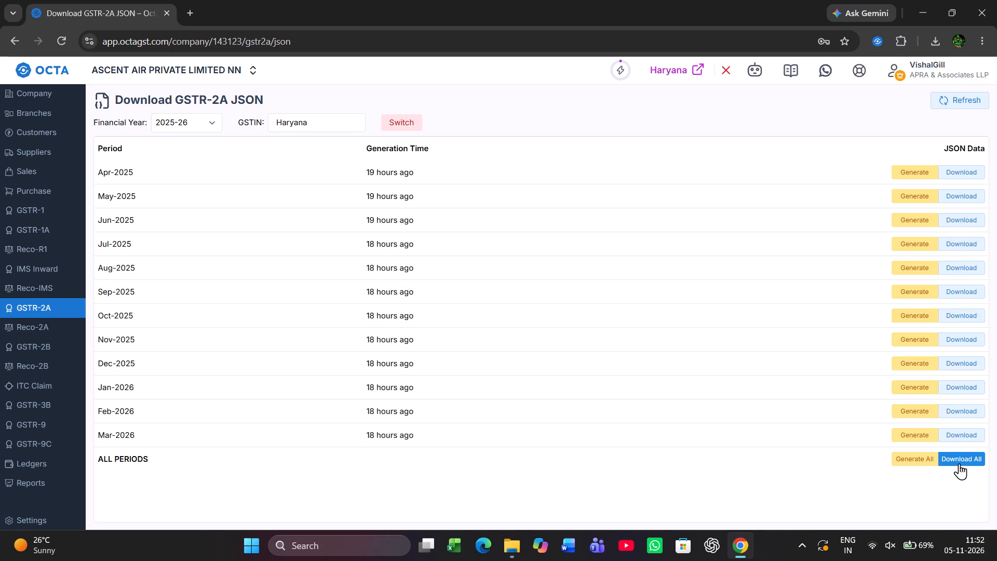
left_click(959, 463)
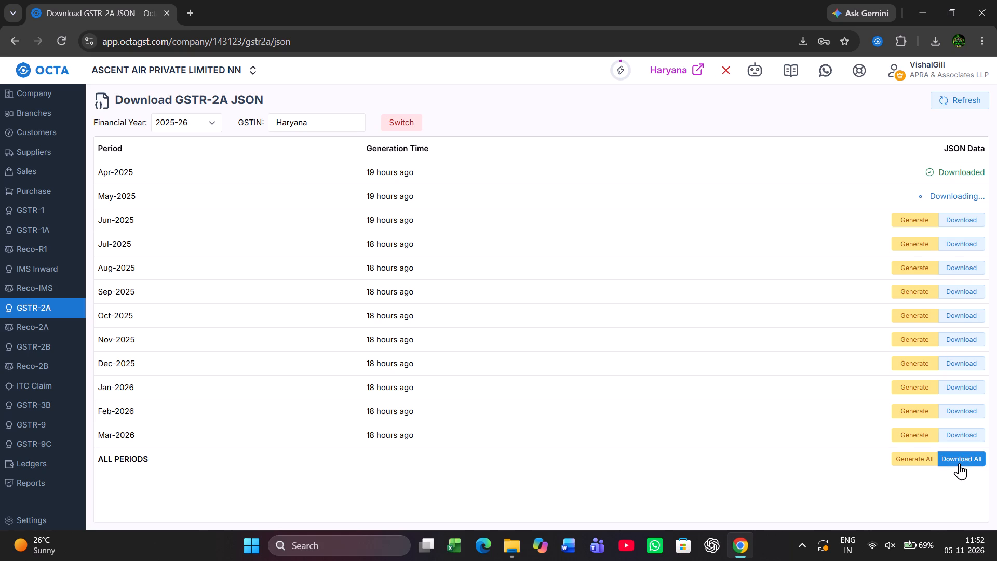
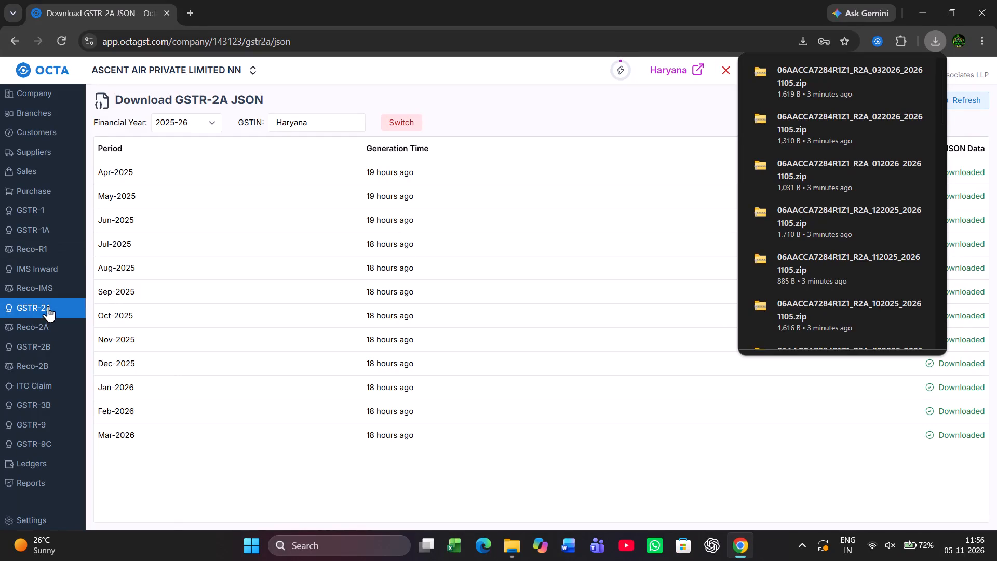
Import the twelve downloaded Haryana GSTR-2A zip files, 042025 through 032026, from Downloads into the company's GSTR-2A data.
left_click(48, 307)
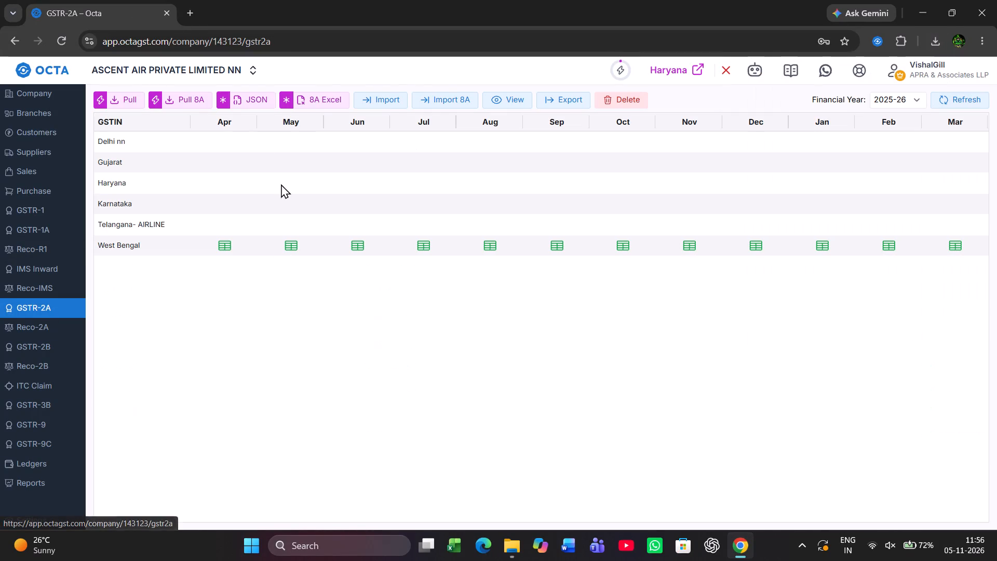
left_click(378, 102)
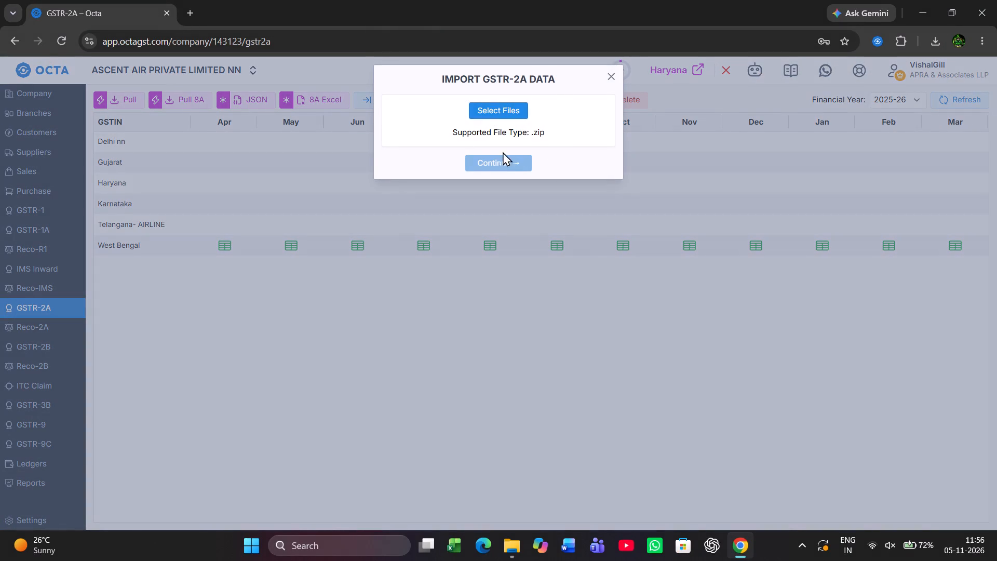
left_click(504, 112)
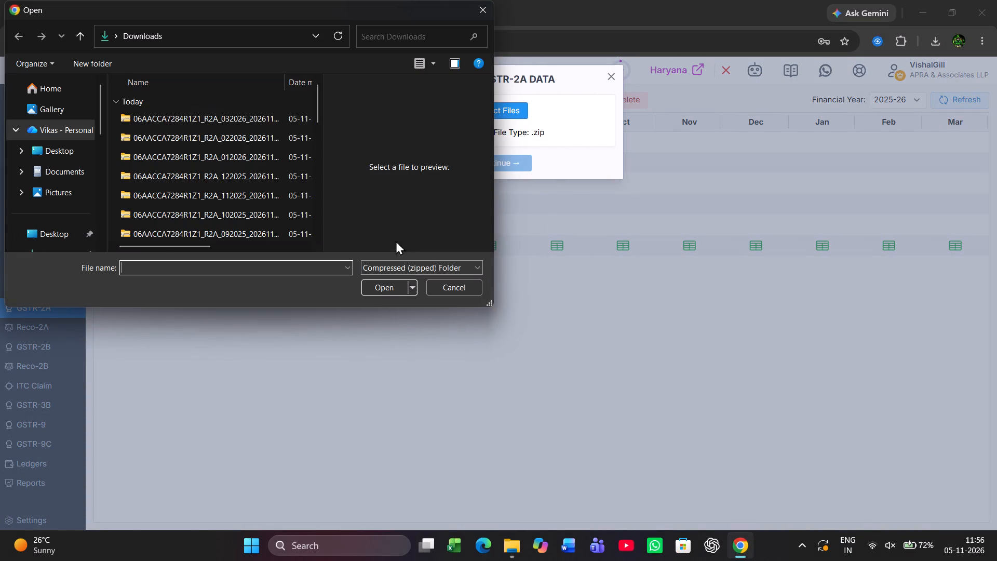
left_click(238, 114)
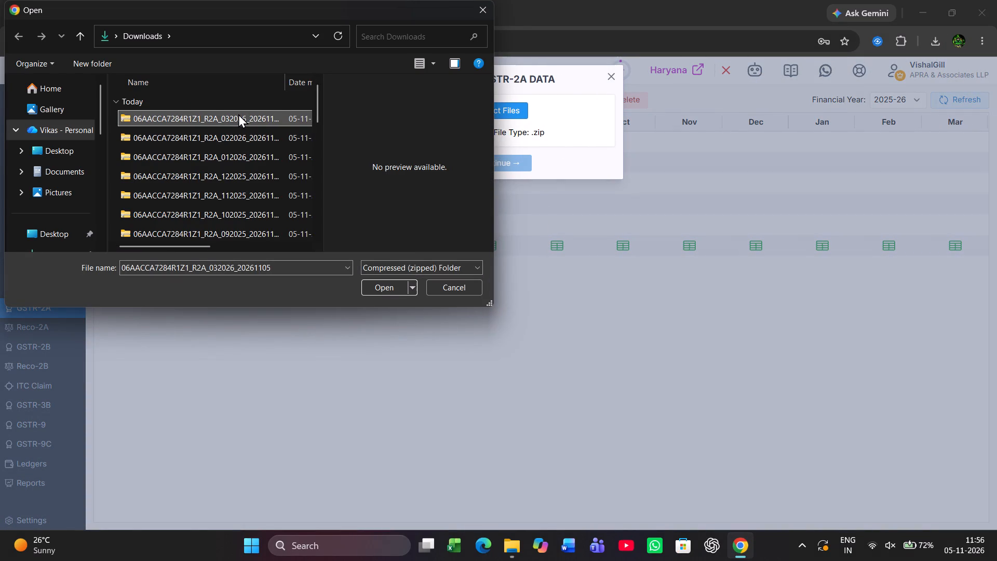
key("shift+Down")
key("shift+Down")
key("shift+Down")
key("shift+Down")
key("shift+Down")
key("shift+Down")
key("shift+Down")
key("shift+Down")
key("shift+Down")
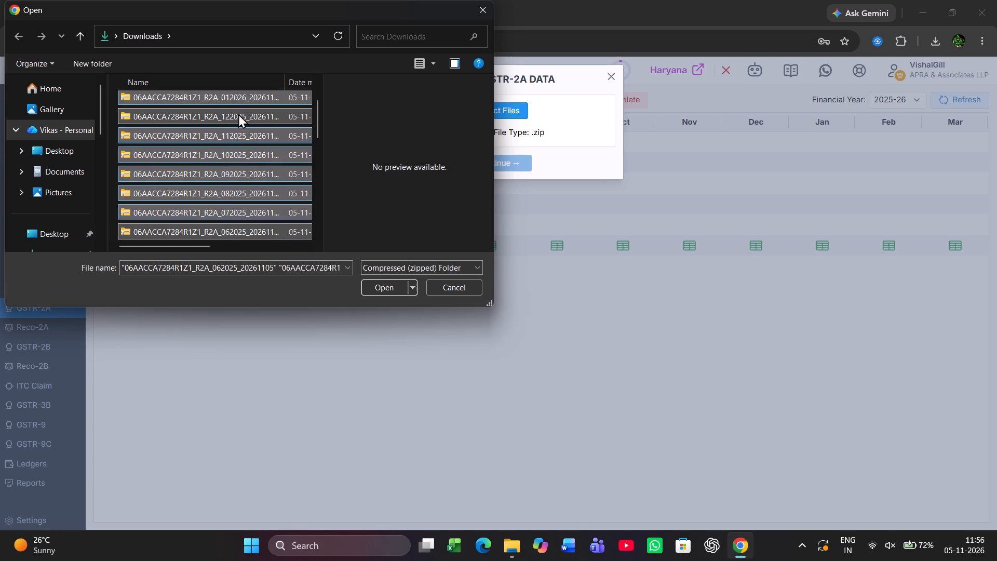
key("shift+Down")
key("shift+Down")
key("shift+Down")
key("shift+Up")
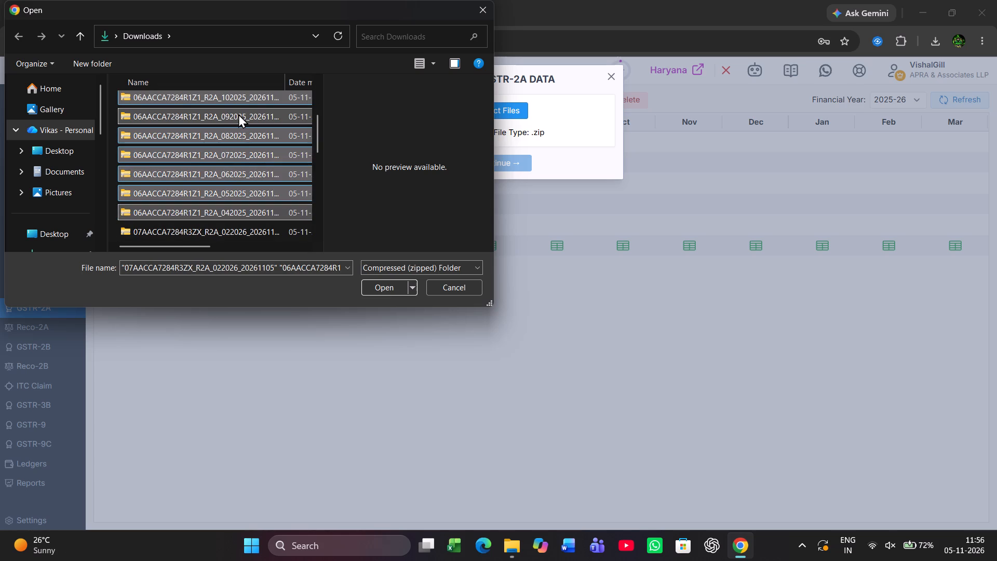
key("Return")
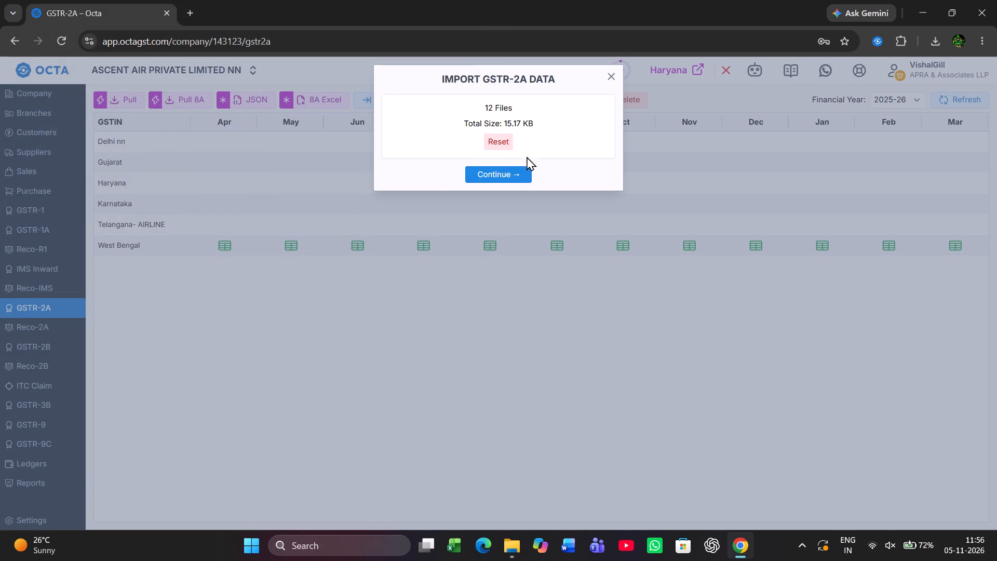
left_click(502, 169)
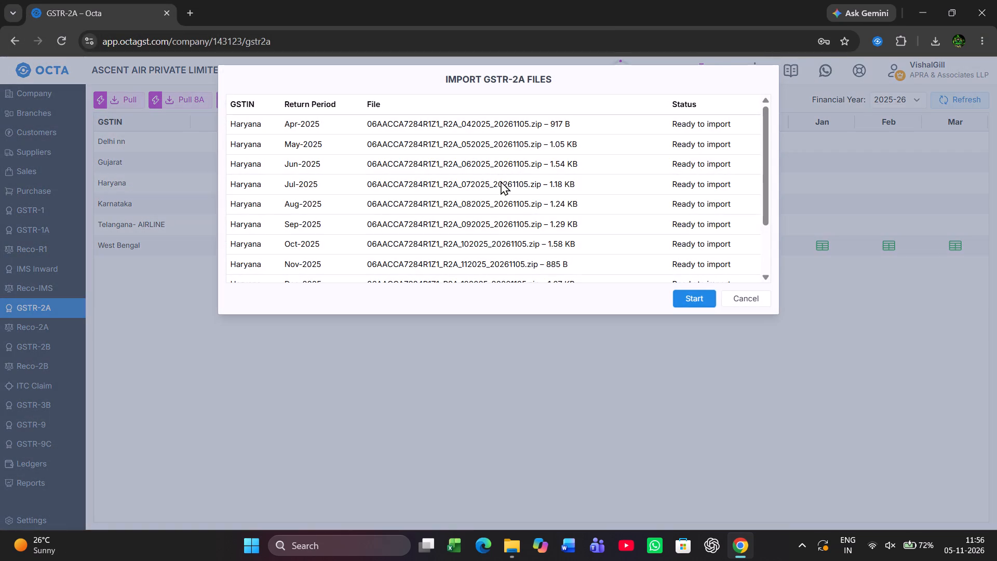
left_click(692, 300)
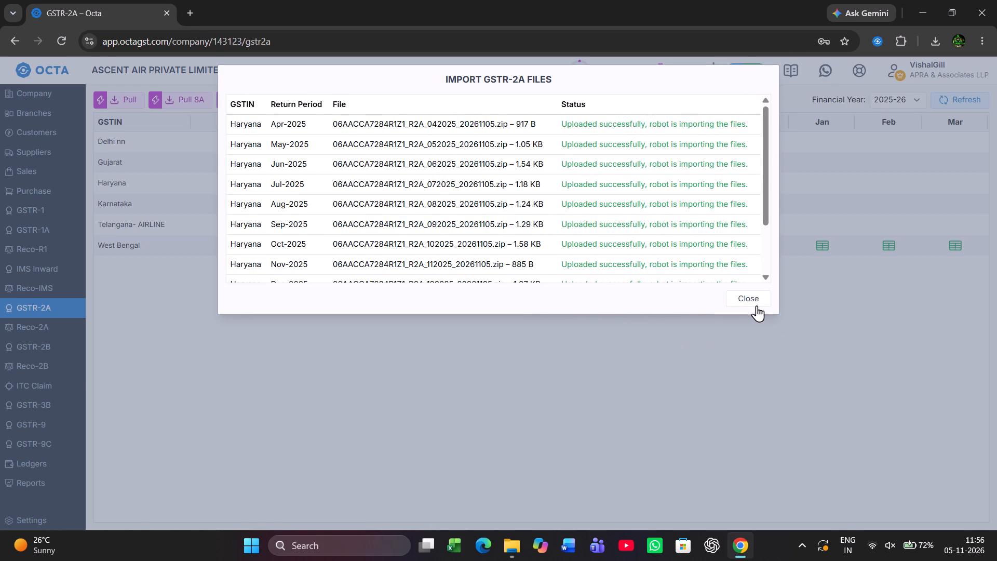
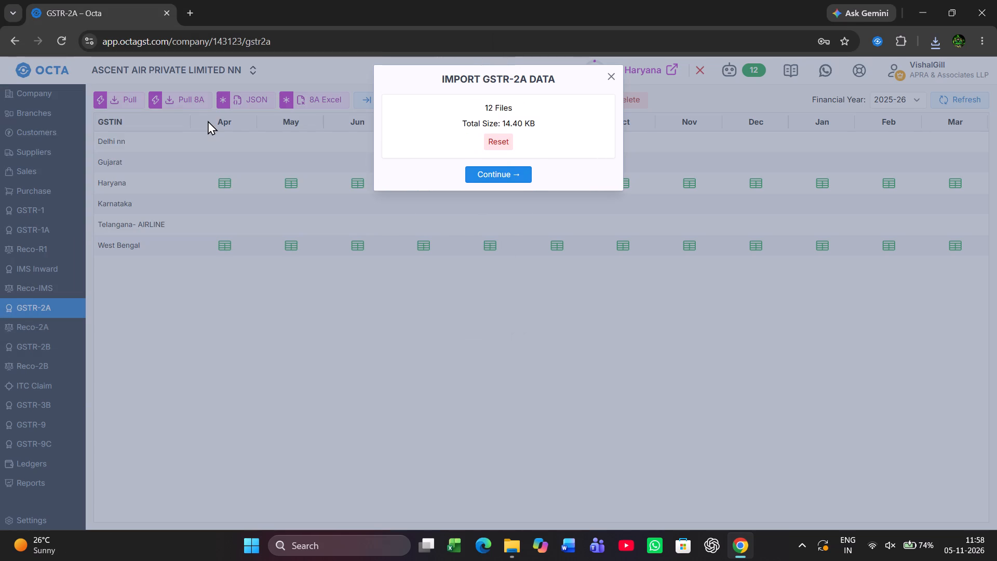
Import the twelve selected Karnataka GSTR-2A zip files, Apr-2025 through Mar-2026, and refresh the GSTR-2A grid.
left_click(492, 172)
left_click(689, 302)
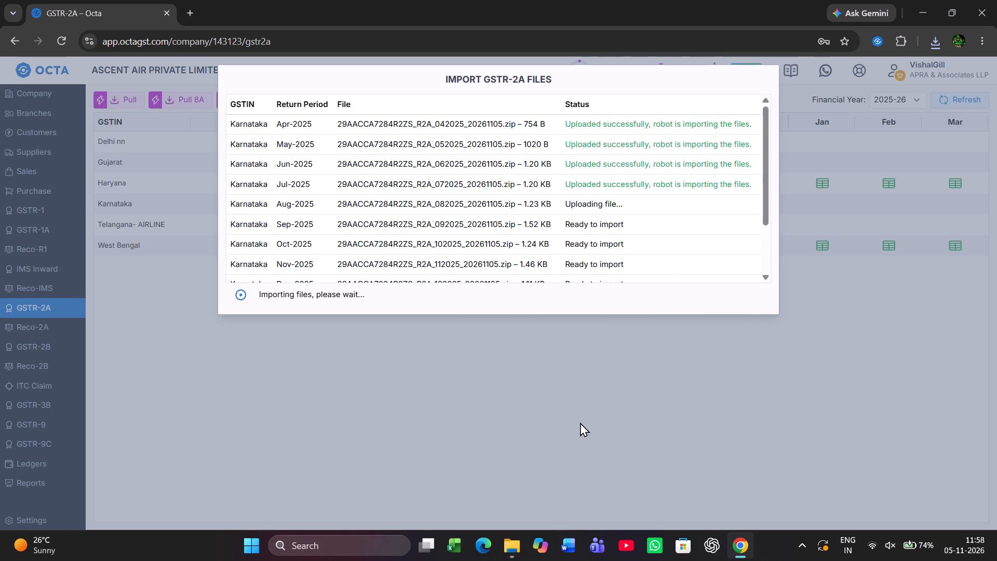
scroll(618, 235, "down", 3)
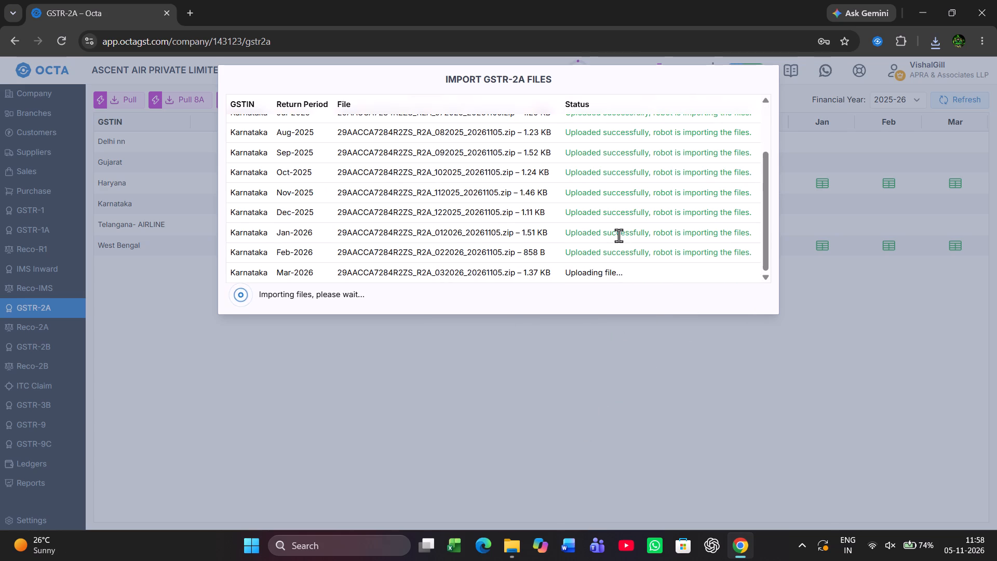
scroll(618, 235, "up", 5)
left_click(759, 304)
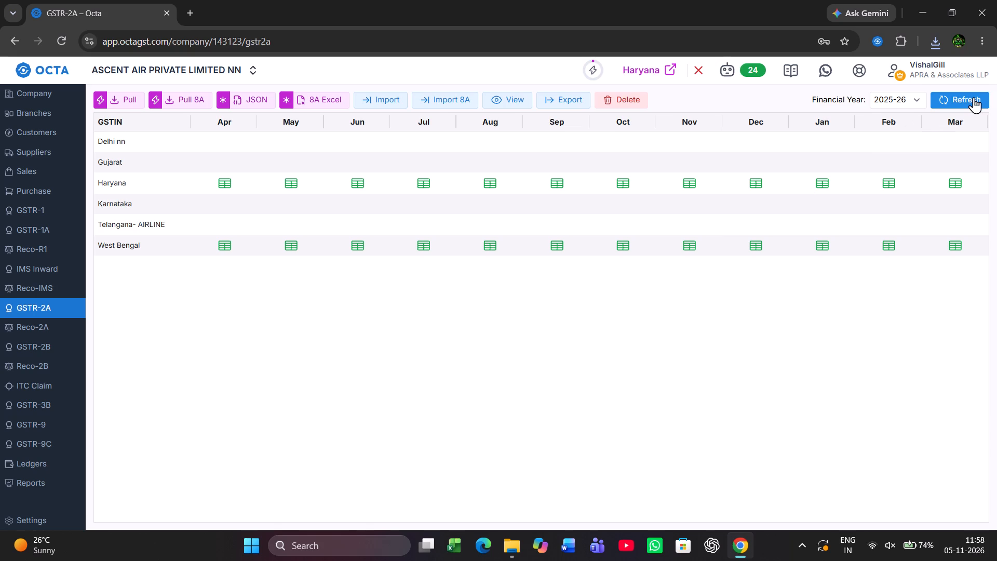
left_click(974, 97)
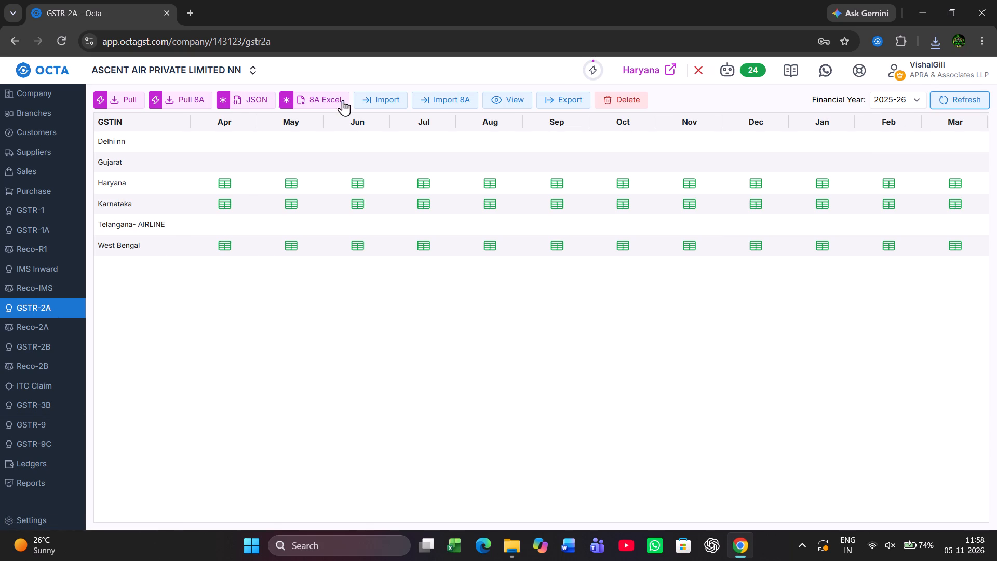
Switch the GST portal login to Telangana- AIRLINE and download the 2025-26 GSTR-2A JSON files for all periods.
left_click(233, 100)
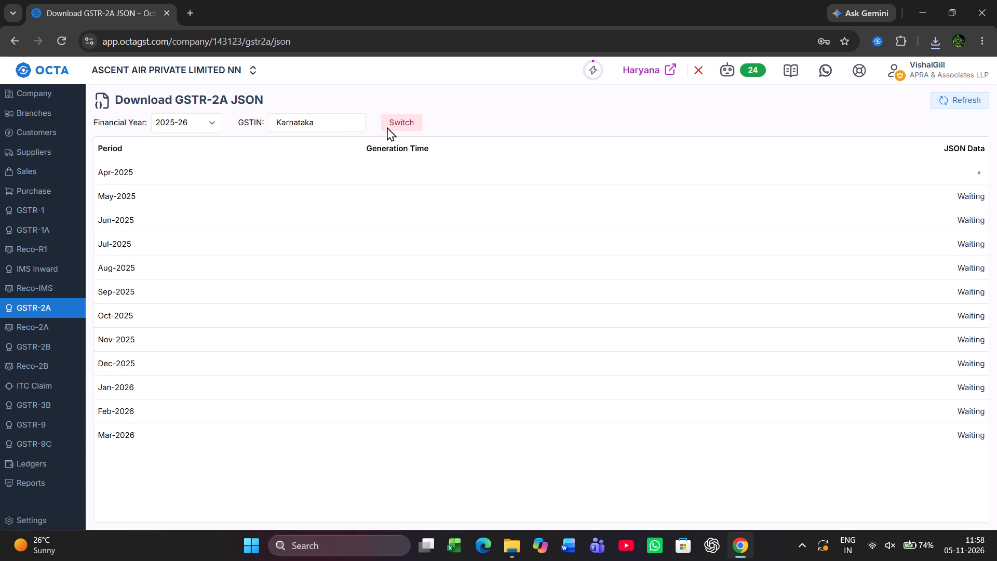
left_click(397, 124)
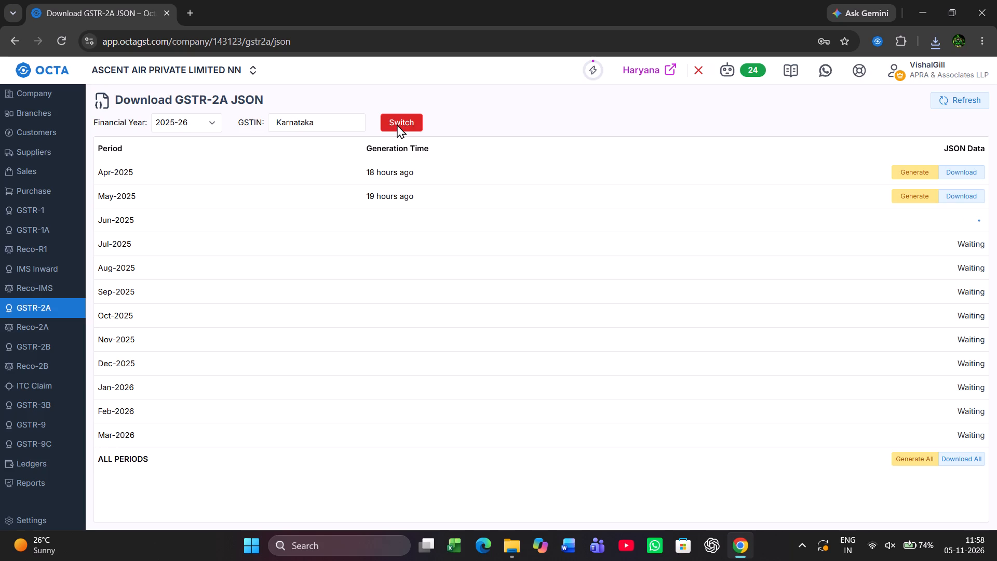
left_click(599, 123)
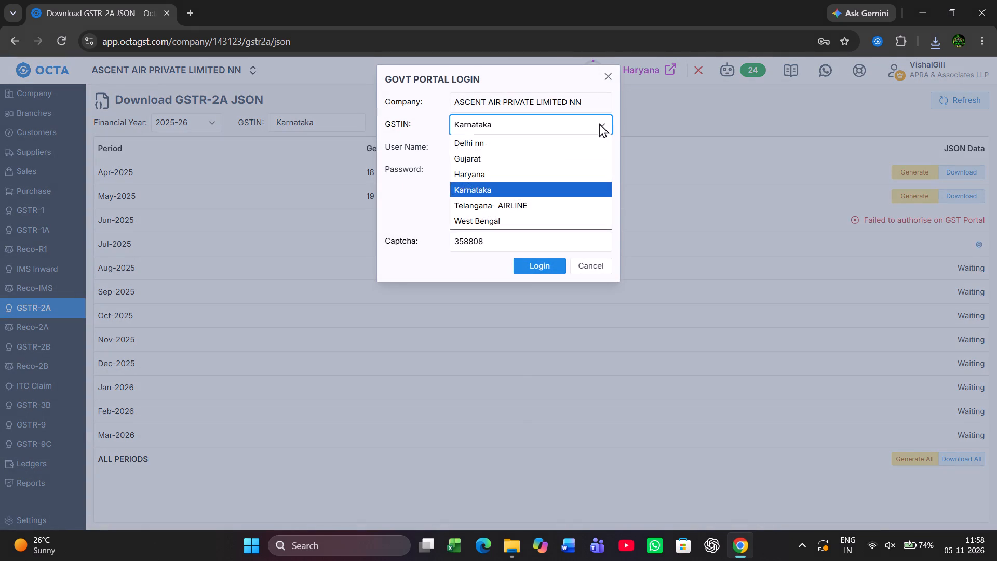
left_click(521, 204)
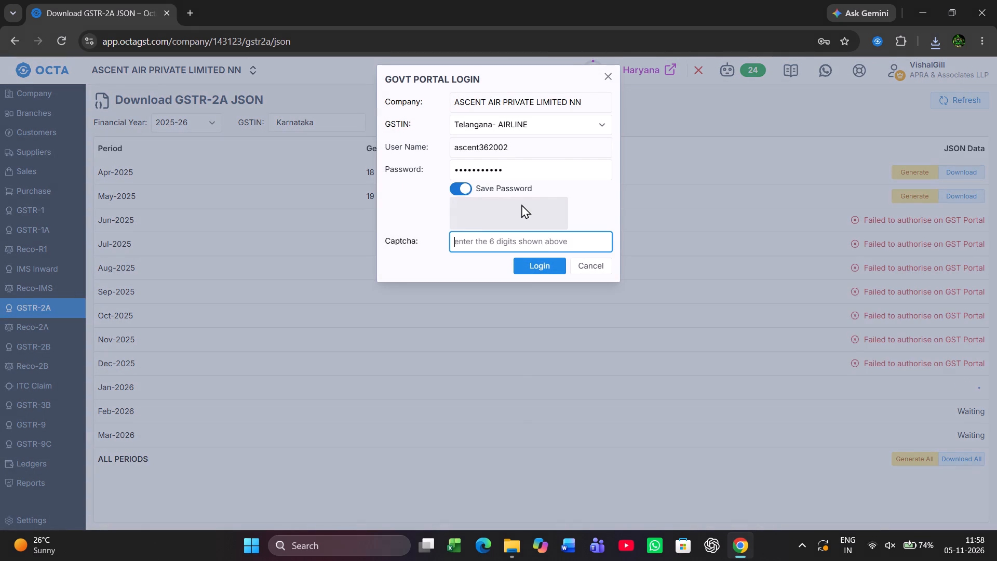
left_click(541, 266)
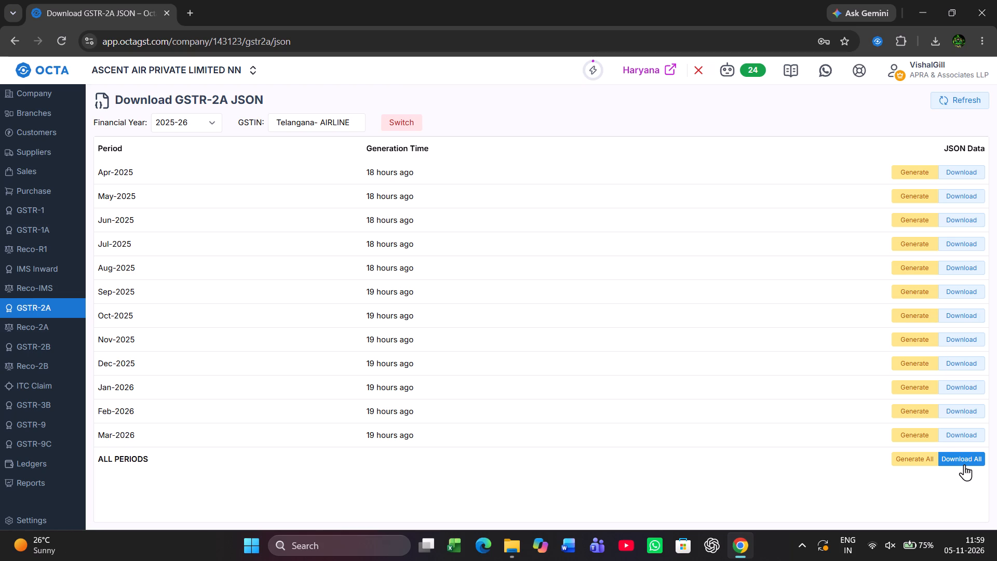
left_click(964, 464)
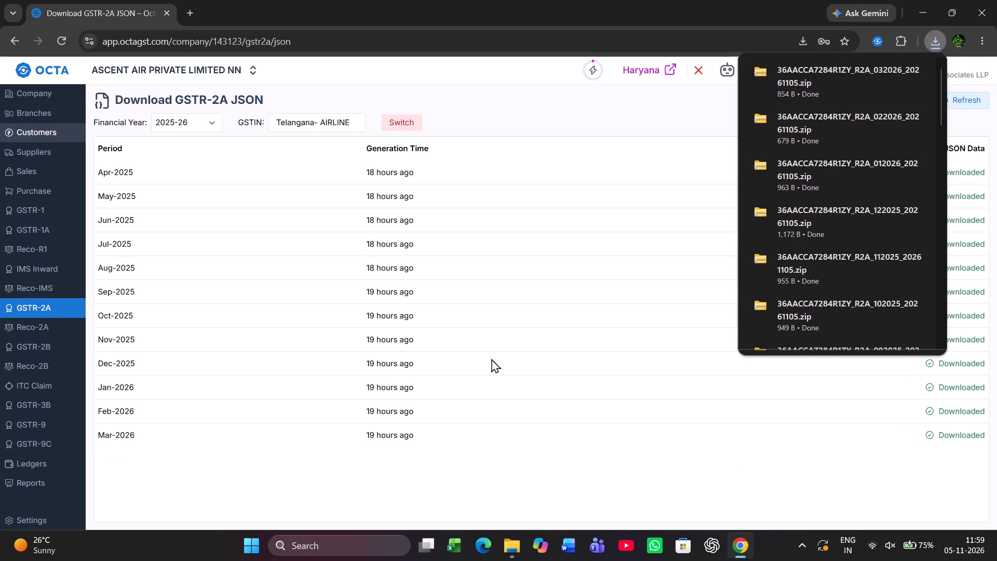
Import the twelve Telangana- AIRLINE GSTR-2A zip files, 042025 through 032026, from Downloads and refresh the GSTR-2A grid.
left_click(35, 307)
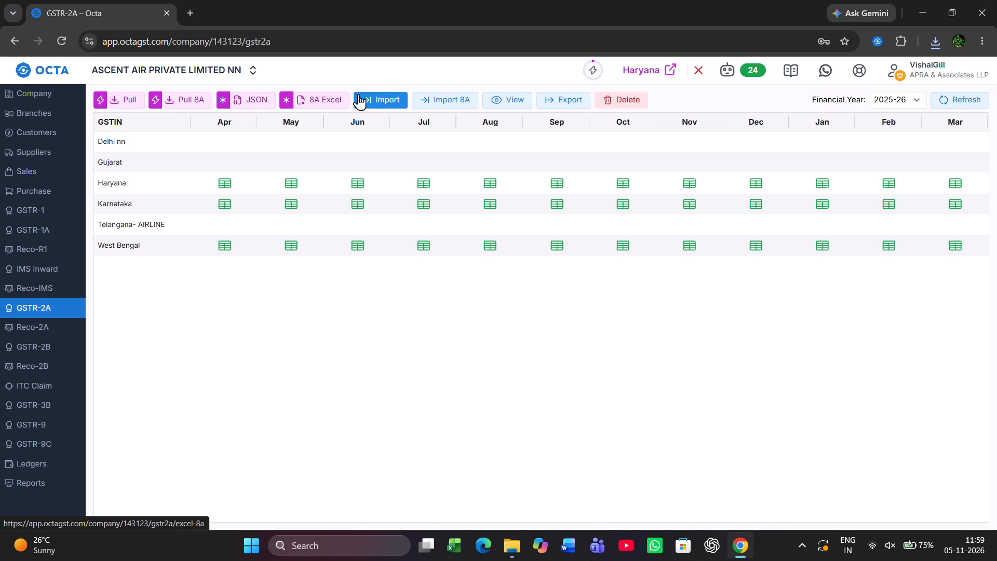
left_click(376, 95)
left_click(505, 113)
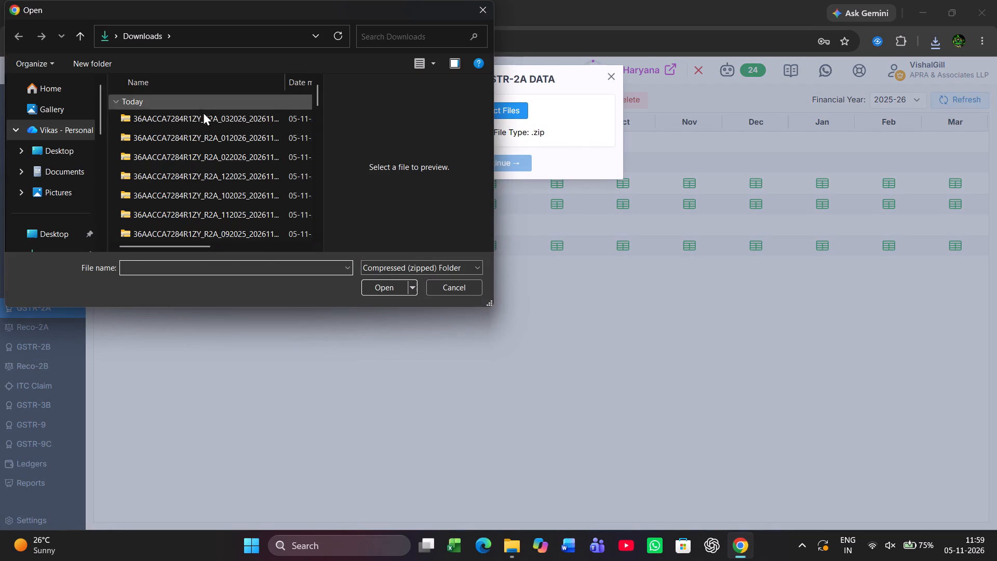
left_click(203, 113)
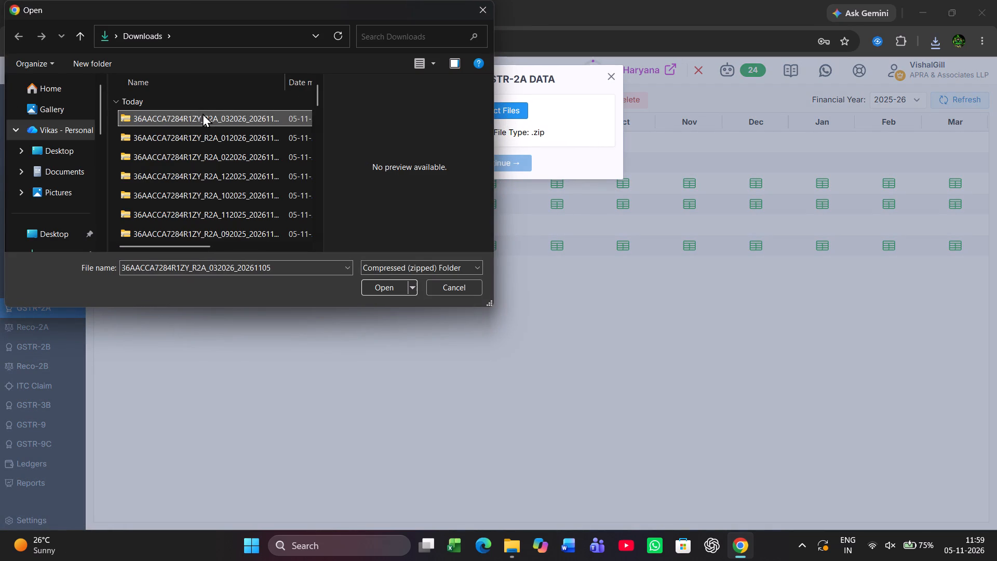
key("shift+Down")
key("shift+Down")
key("shift+Down")
key("shift+Down")
key("shift+Down")
key("shift+Down")
key("shift+Down")
key("shift+Down")
key("shift+Down")
key("shift+Down")
key("shift+Down")
key("shift+Down")
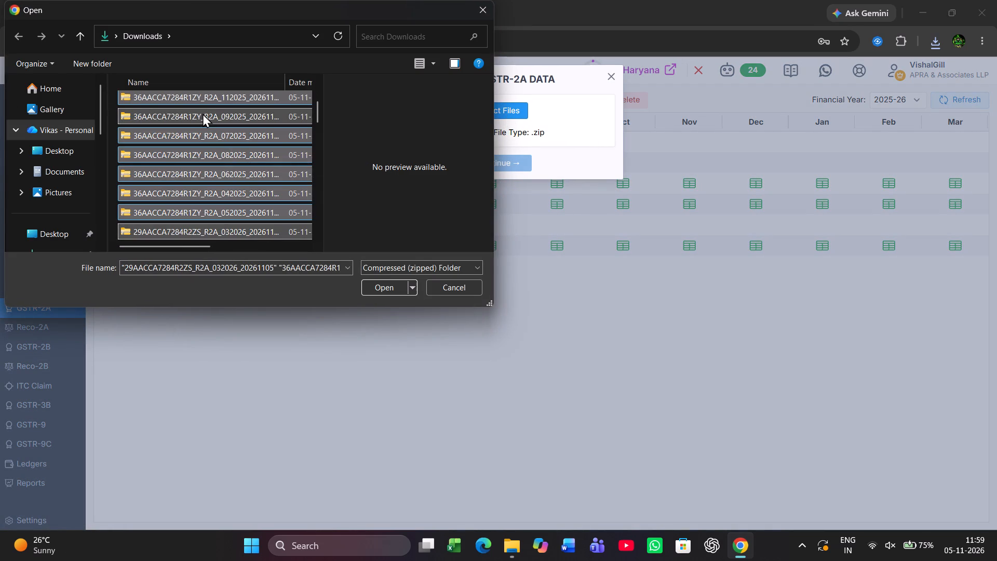
key("shift+Up")
key("Return")
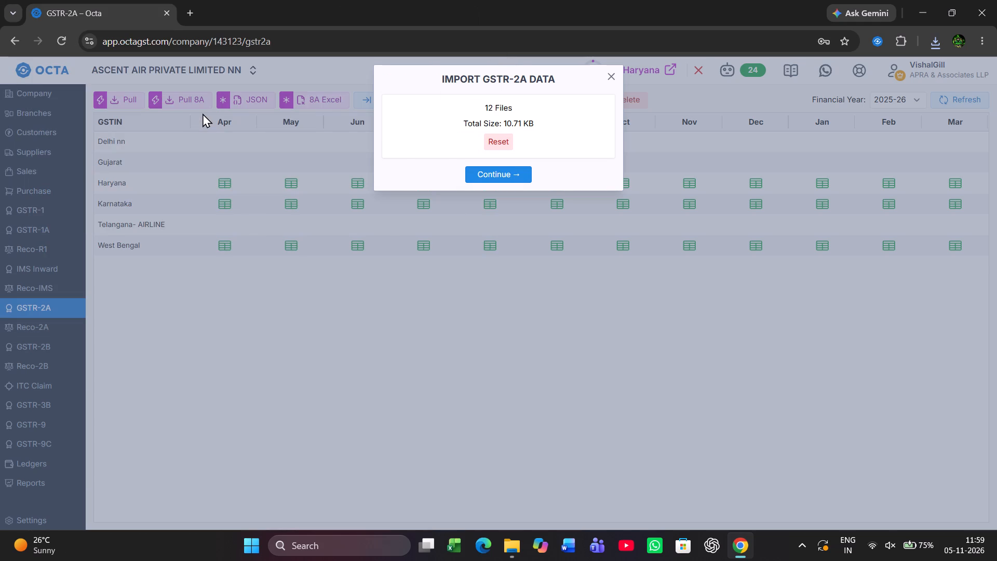
left_click(498, 179)
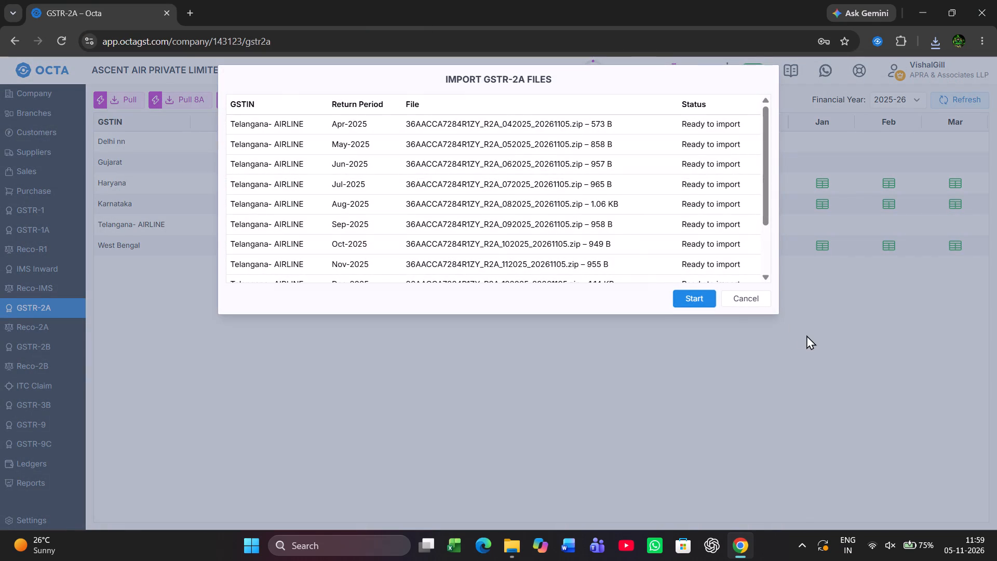
left_click(691, 300)
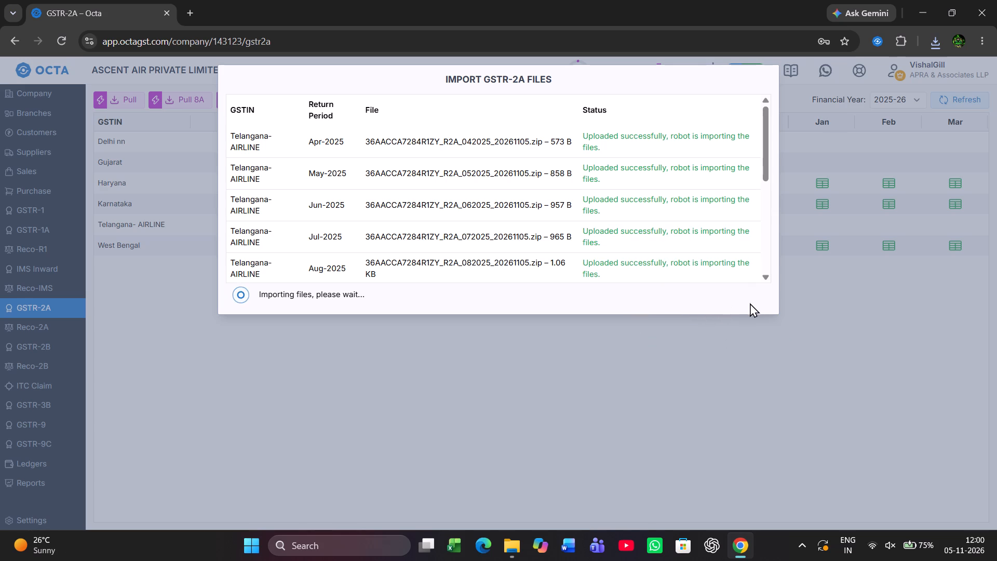
scroll(636, 234, "down", 3)
scroll(636, 234, "up", 4)
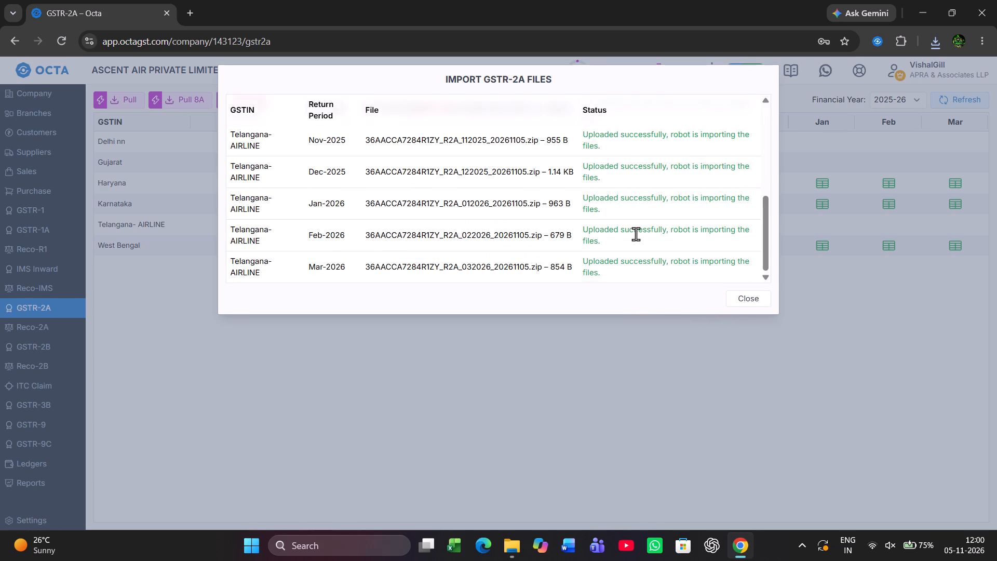
scroll(636, 234, "up", 1)
left_click(757, 298)
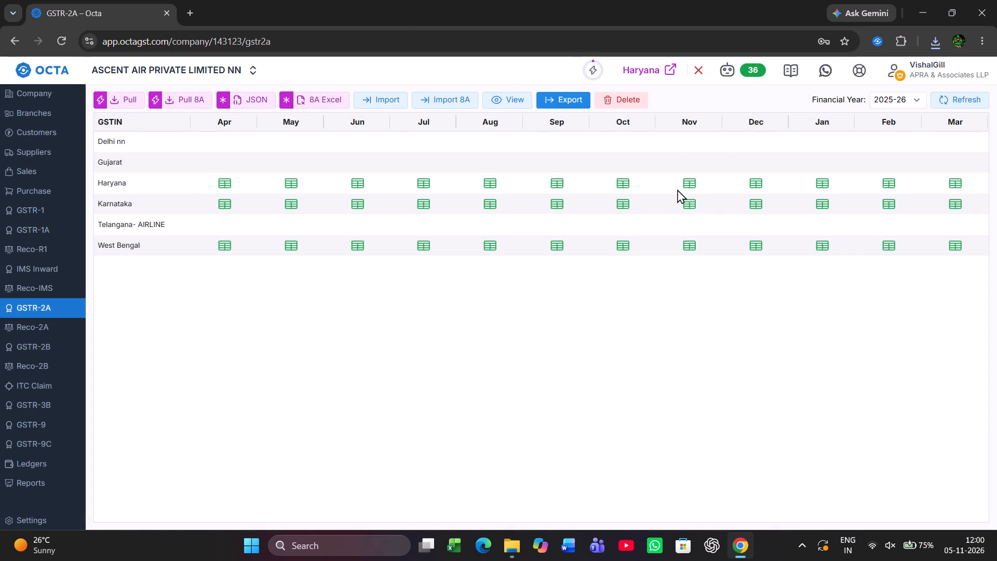
left_click(959, 94)
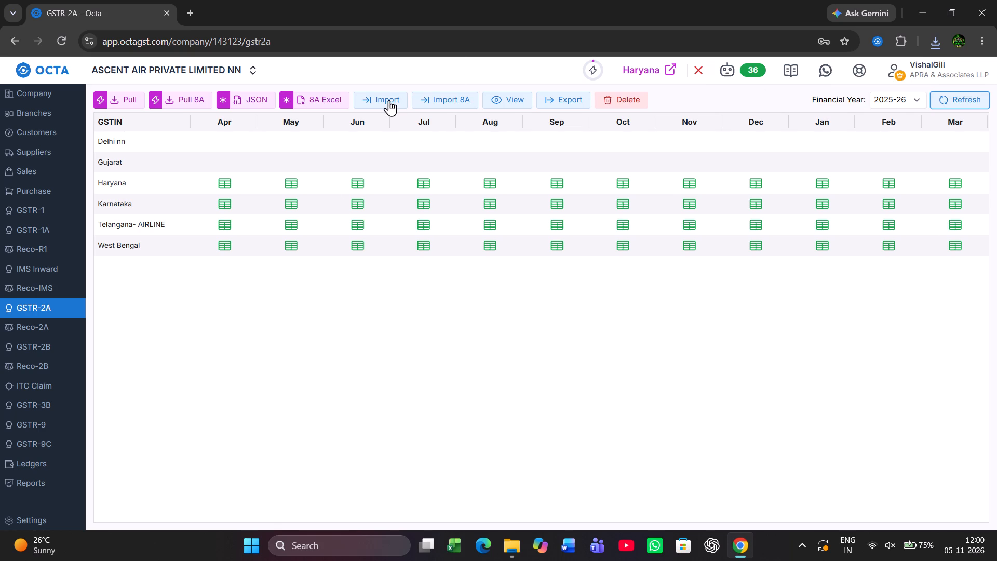
Export the Telangana- AIRLINE GSTR-2A data for 04-2025 to 03-2026 in Octa Format – Smart.
left_click(567, 101)
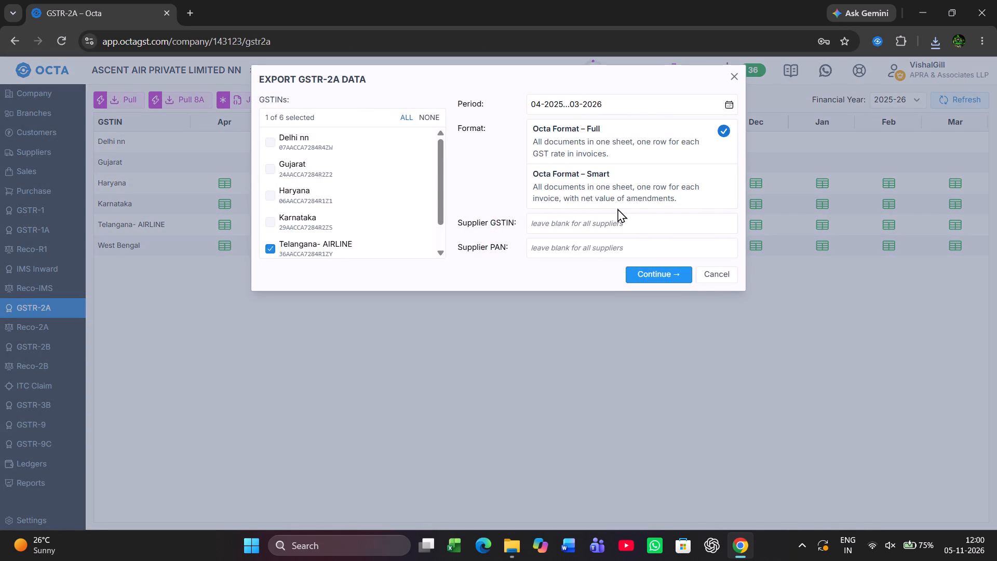
left_click(675, 191)
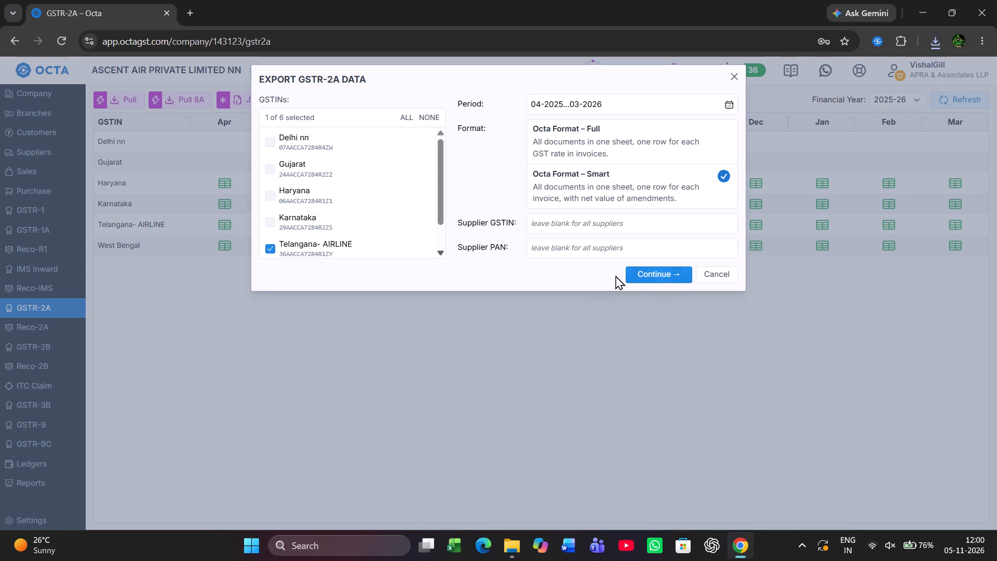
left_click(665, 277)
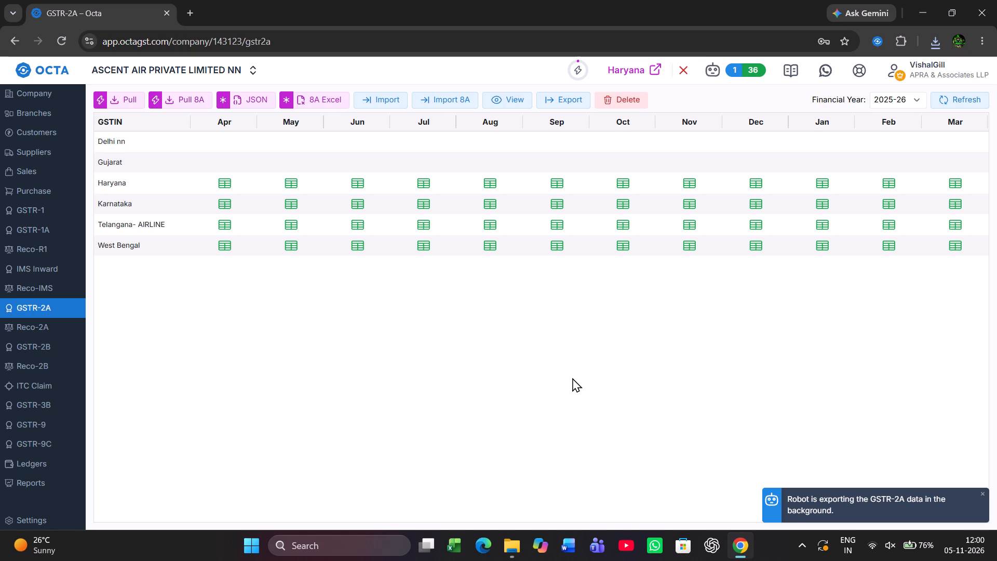
Download the exported Telangana- AIRLINE GSTR-2A workbook from the robot's task status list.
key("alt+Tab")
key("alt+Tab")
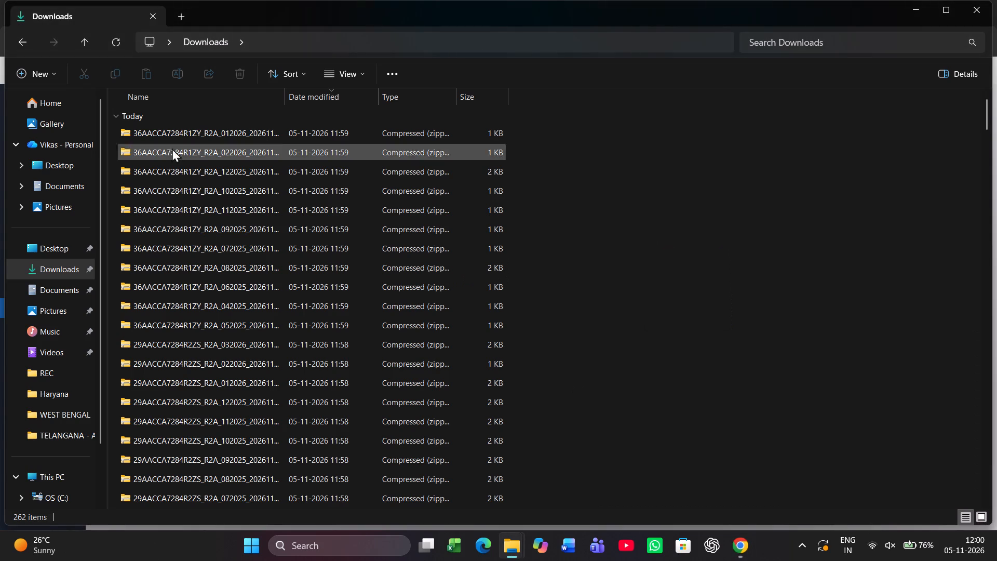
double_click(325, 98)
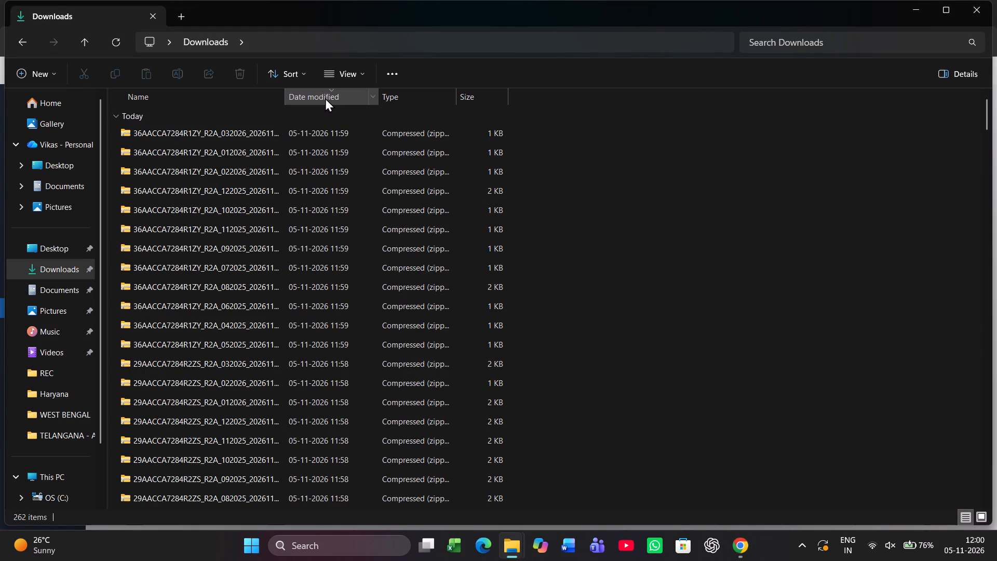
double_click(341, 101)
key("alt+Tab")
left_click(737, 72)
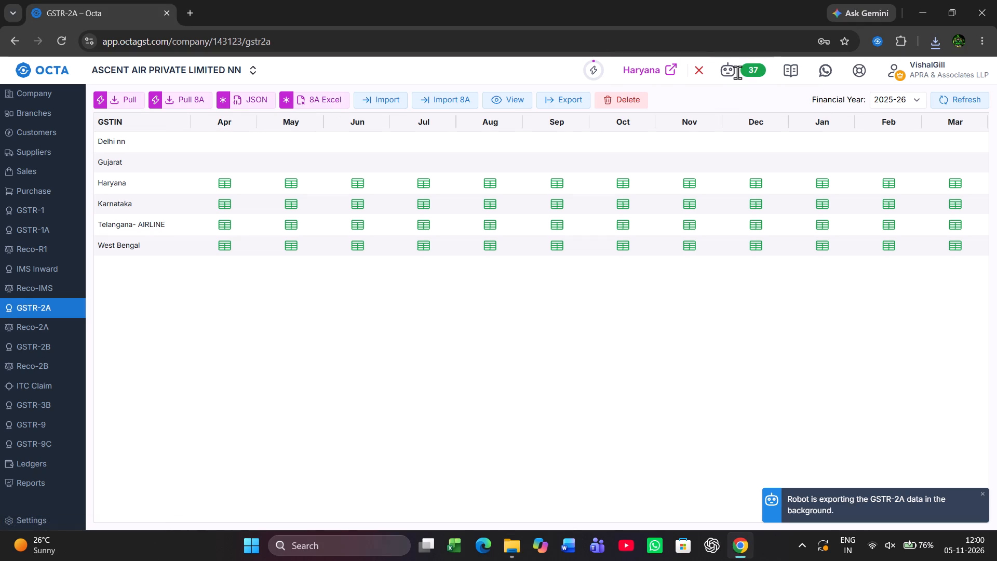
left_click(718, 206)
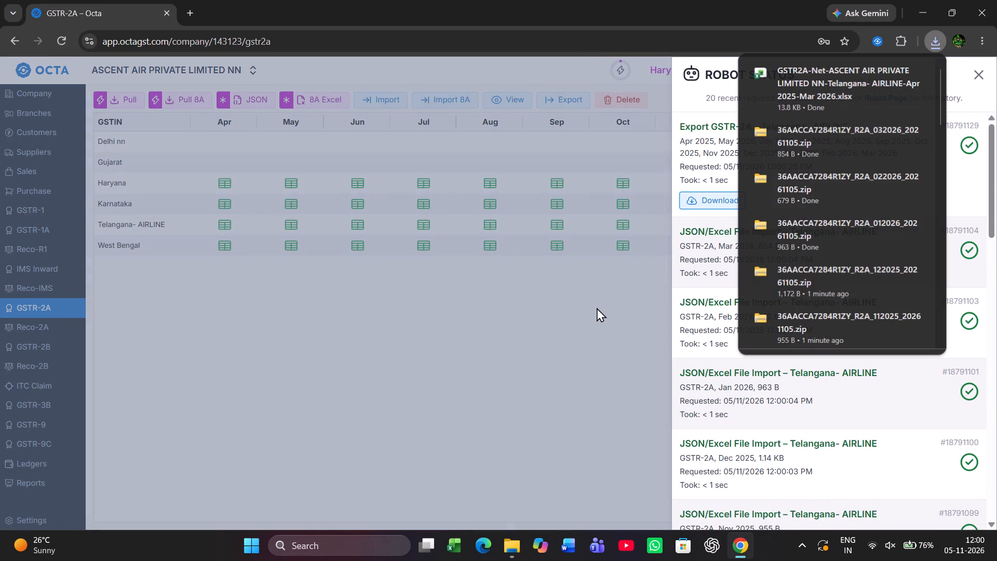
Move the downloaded Telangana- AIRLINE GSTR2A-Net workbook from Downloads into the TELANGANA - AIRLINE folder of ASCENT AIR PRIVATE LIMITED.
key("alt+Tab")
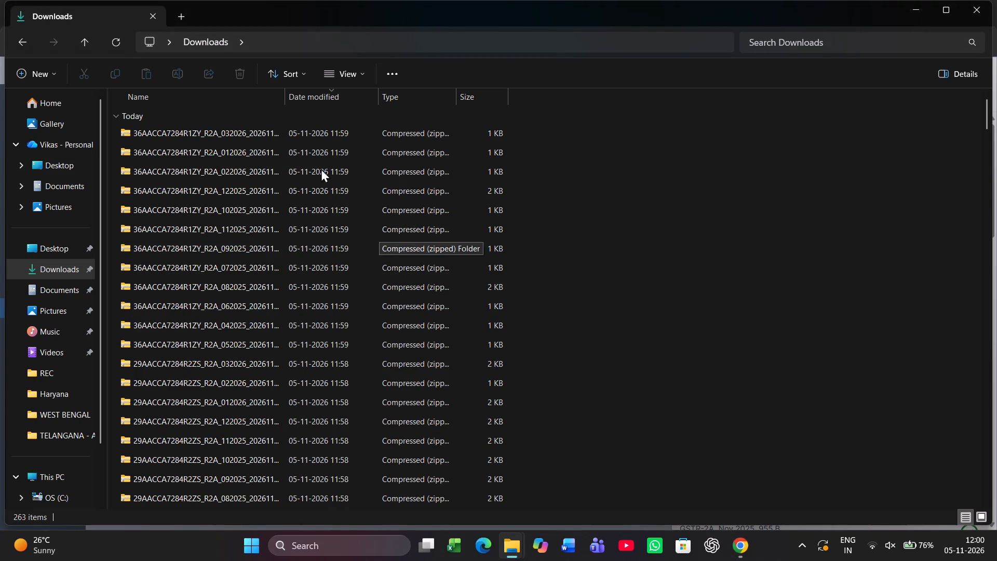
left_click(348, 96)
left_click(348, 96)
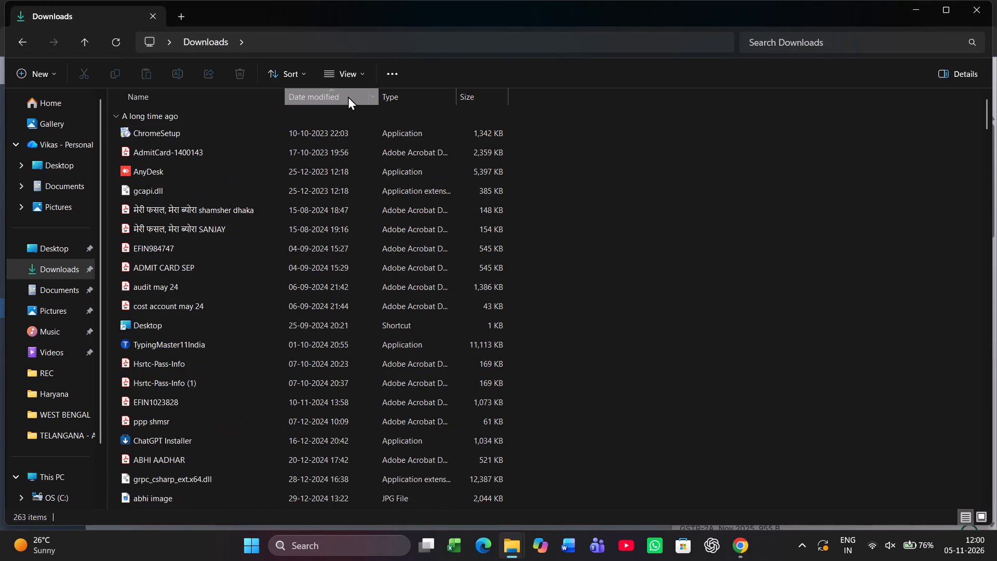
left_click(250, 134)
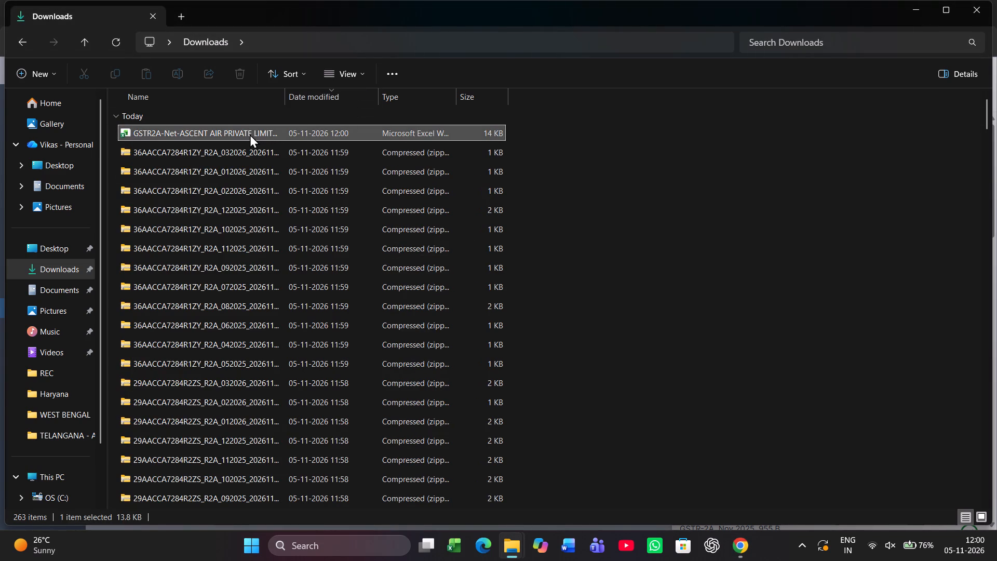
key("ctrl+x")
key("alt+Tab")
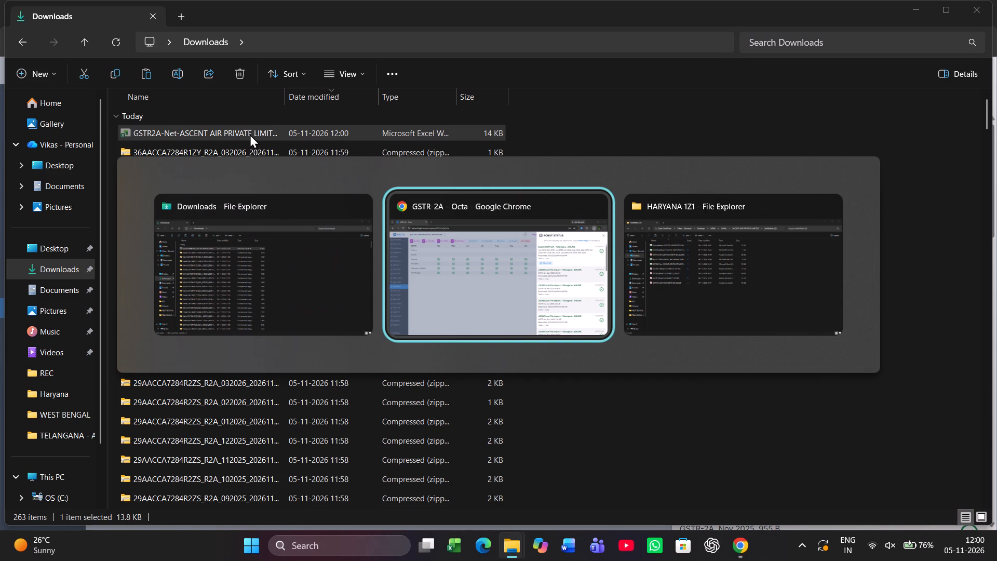
key("alt+Tab")
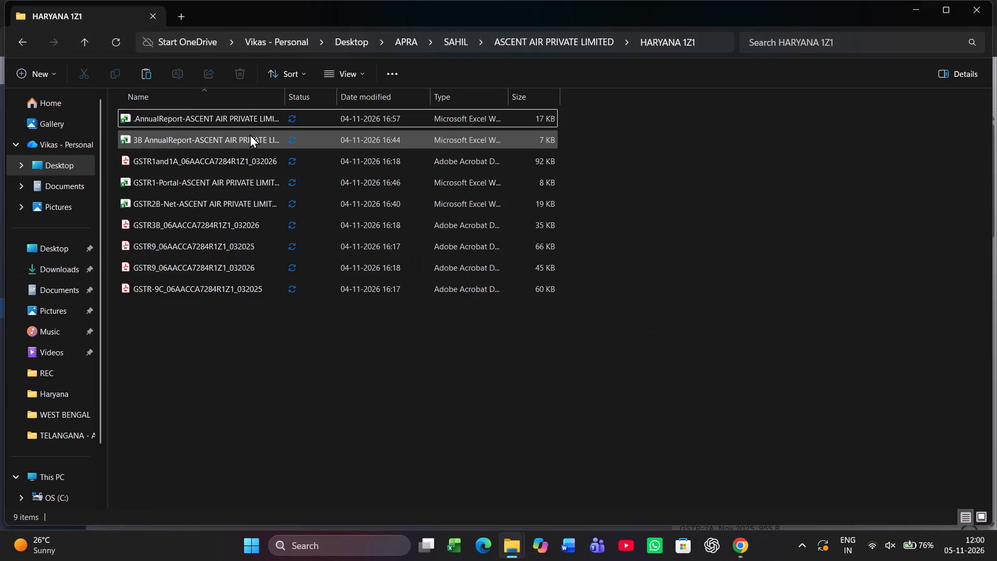
key("BackSpace")
key("Down")
key("Down")
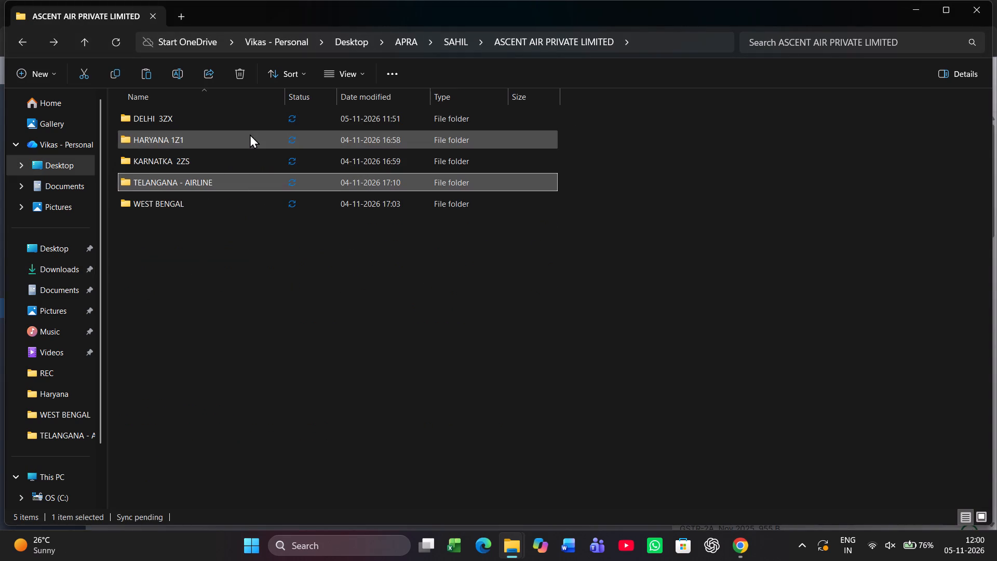
key("Return")
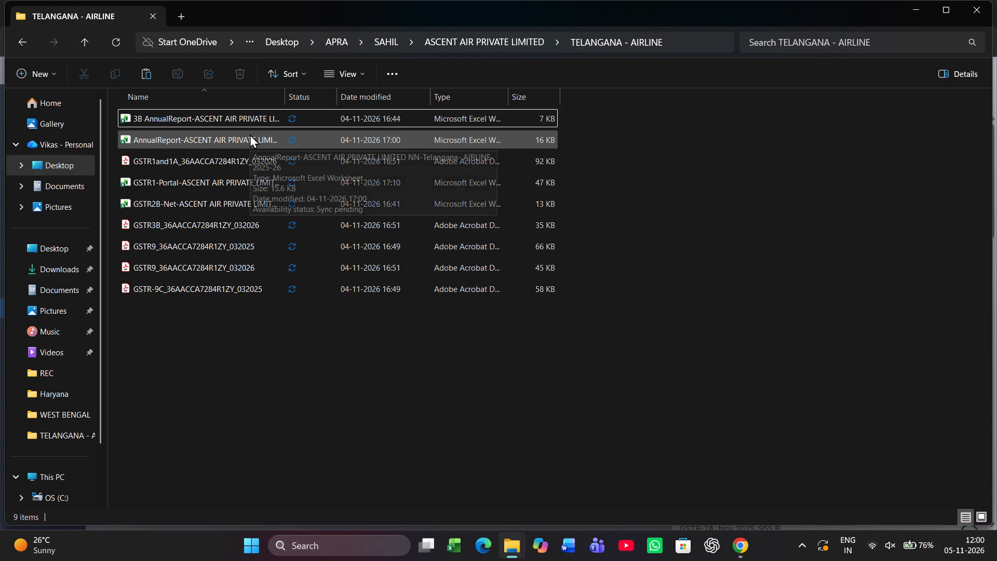
key("ctrl+v")
Check the files in the WEST BENGAL folder and open the HARYANA 1Z1 folder.
key("BackSpace")
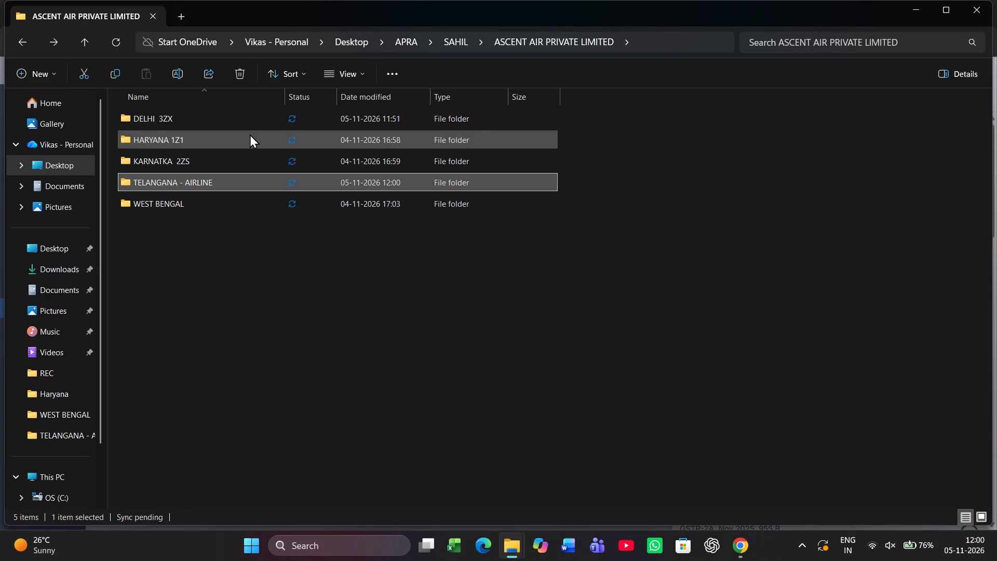
key("Down")
key("Return")
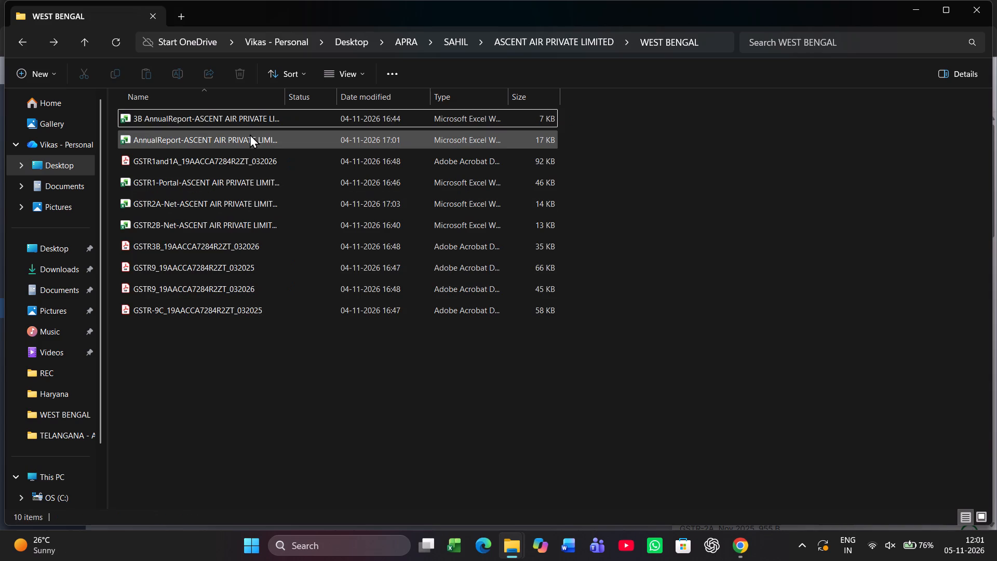
key("BackSpace")
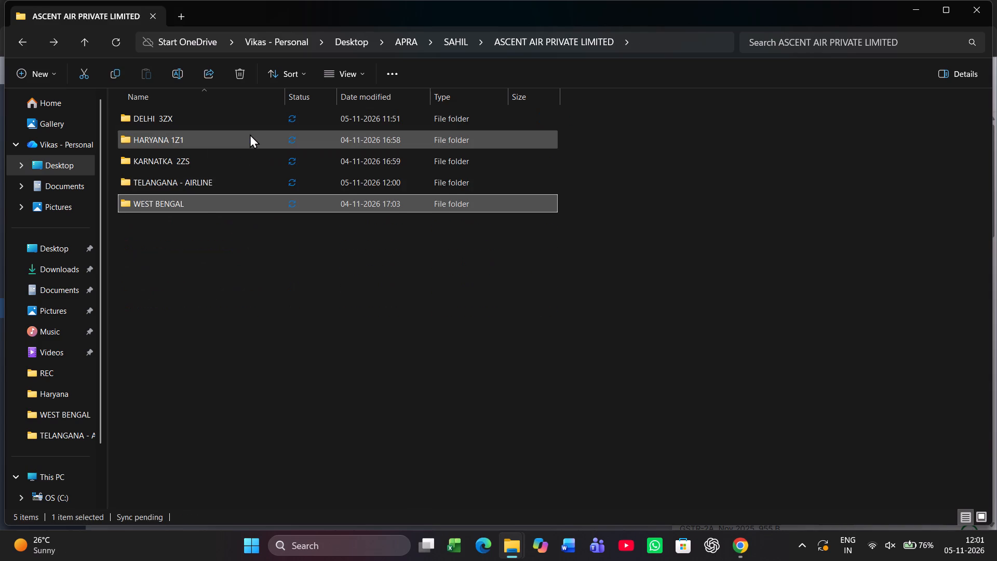
key("Up")
key("Up")
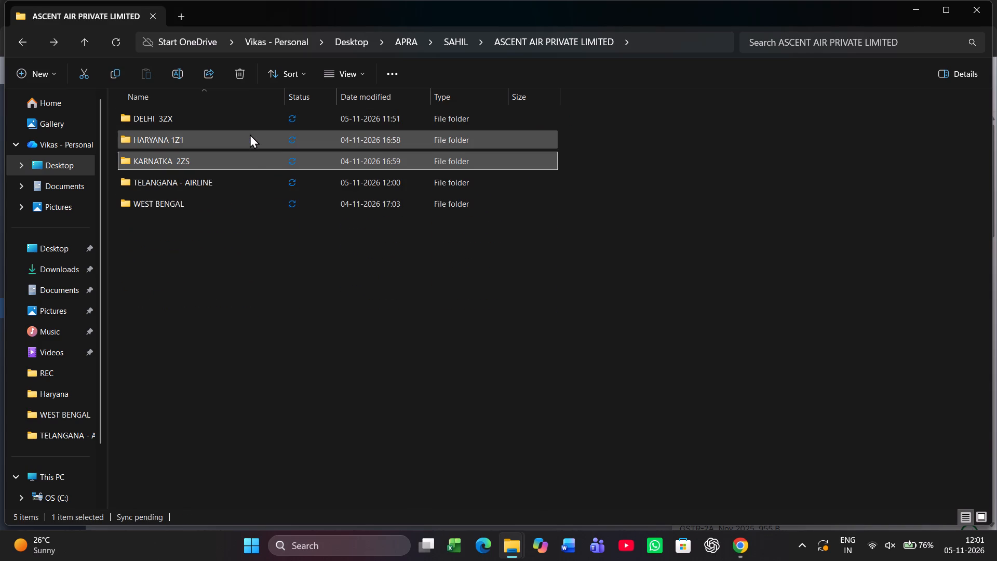
key("Up")
key("Return")
In Octa, export only the Haryana GSTR-2A data for 04-2025 to 03-2026 in Octa Format – Smart.
key("alt+Tab")
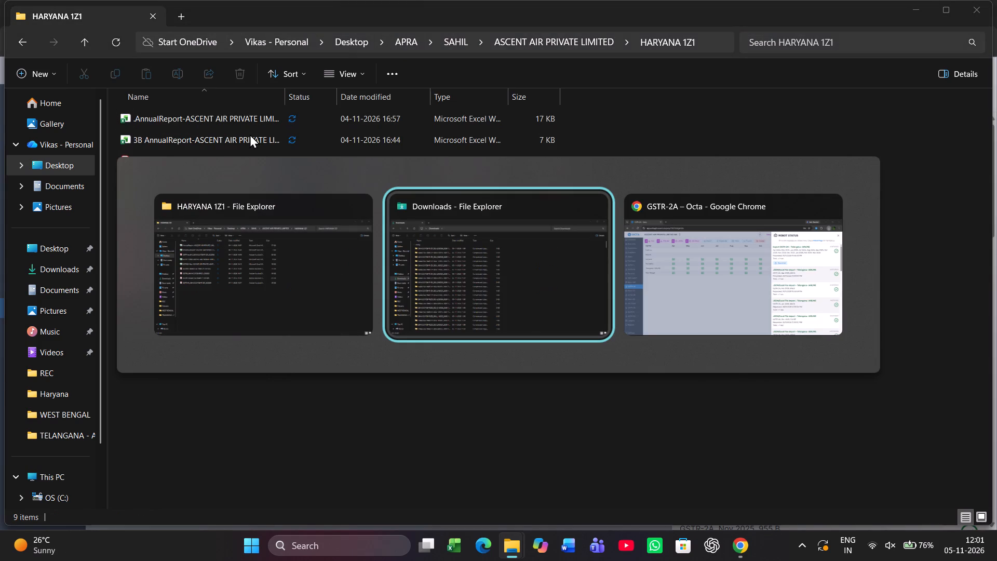
key("alt+Tab")
left_click(454, 373)
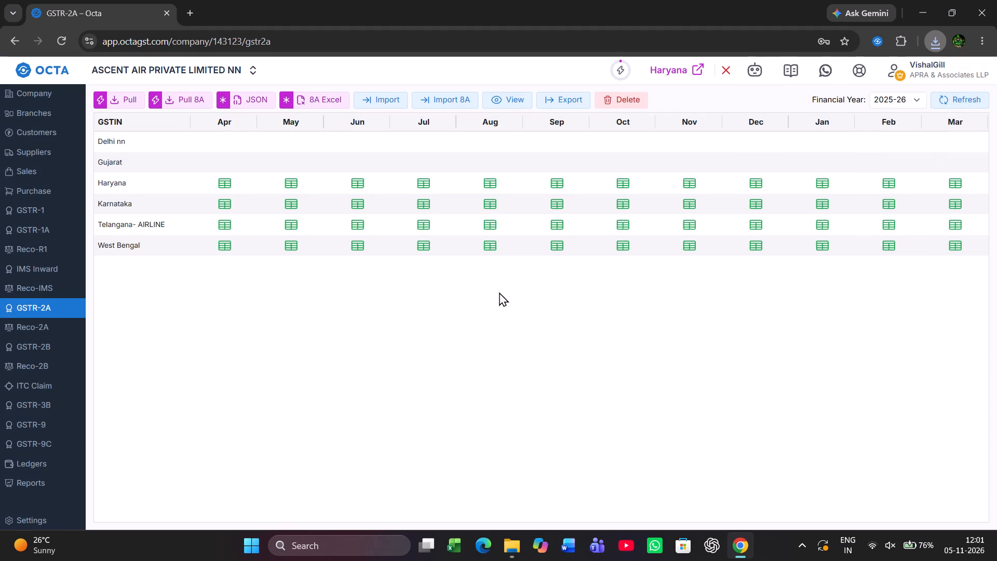
left_click(563, 101)
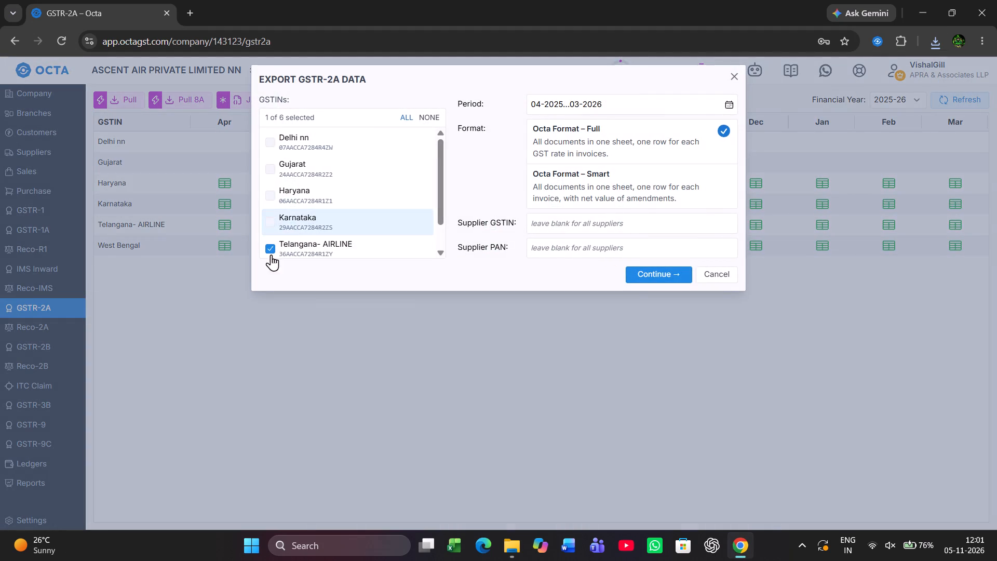
left_click(270, 250)
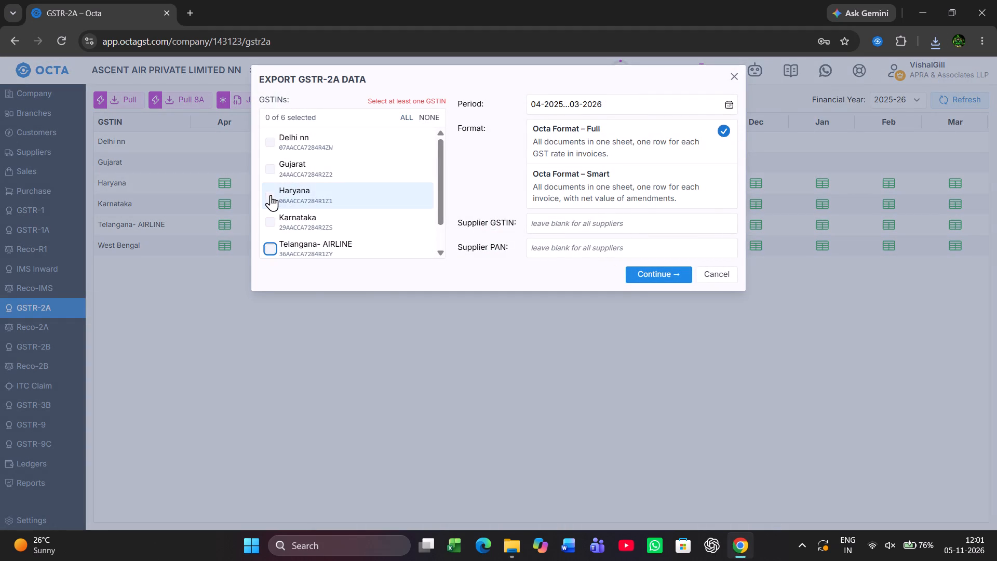
left_click(271, 195)
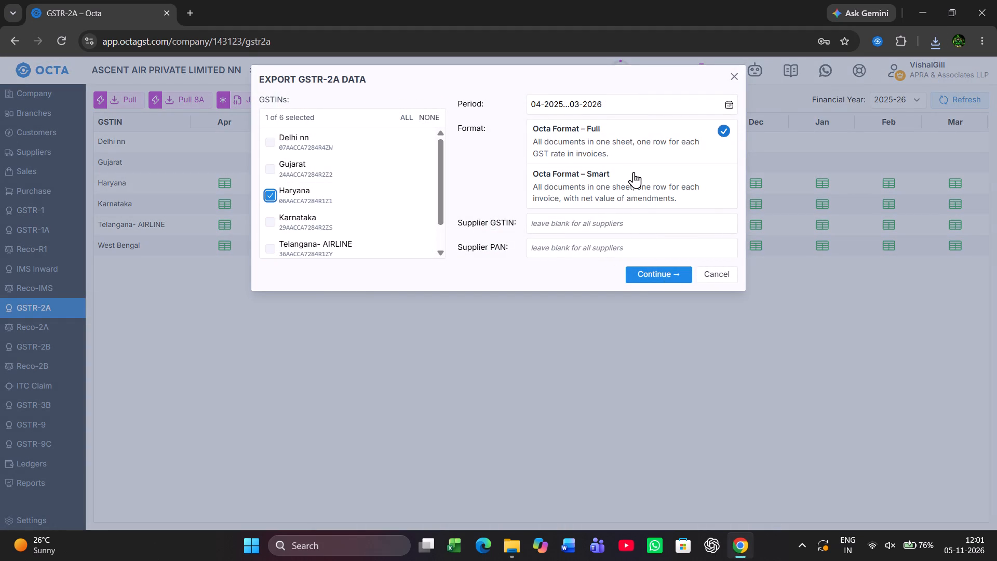
left_click(634, 172)
left_click(669, 274)
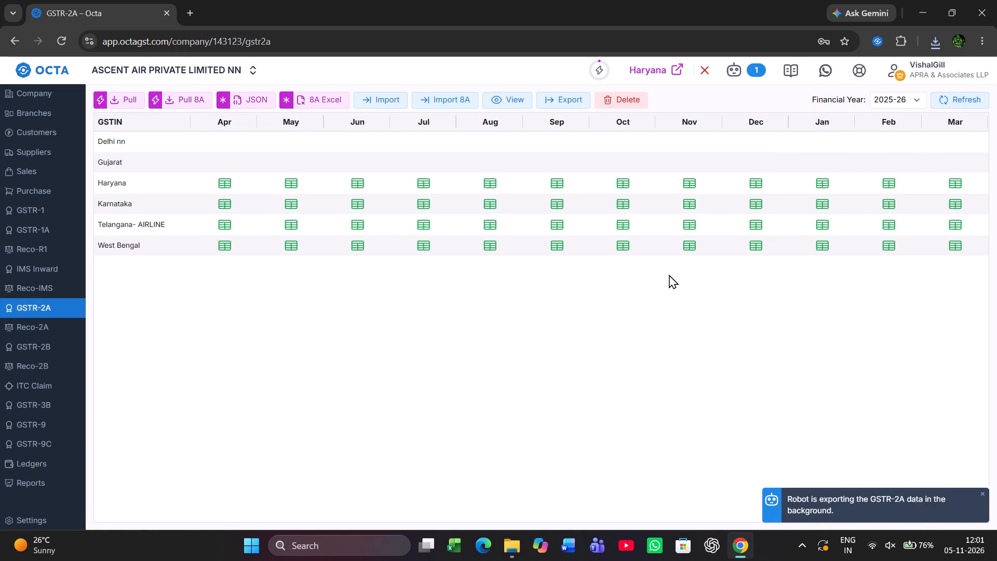
Download the exported Haryana GSTR-2A workbook from the robot's task status list.
left_click(745, 68)
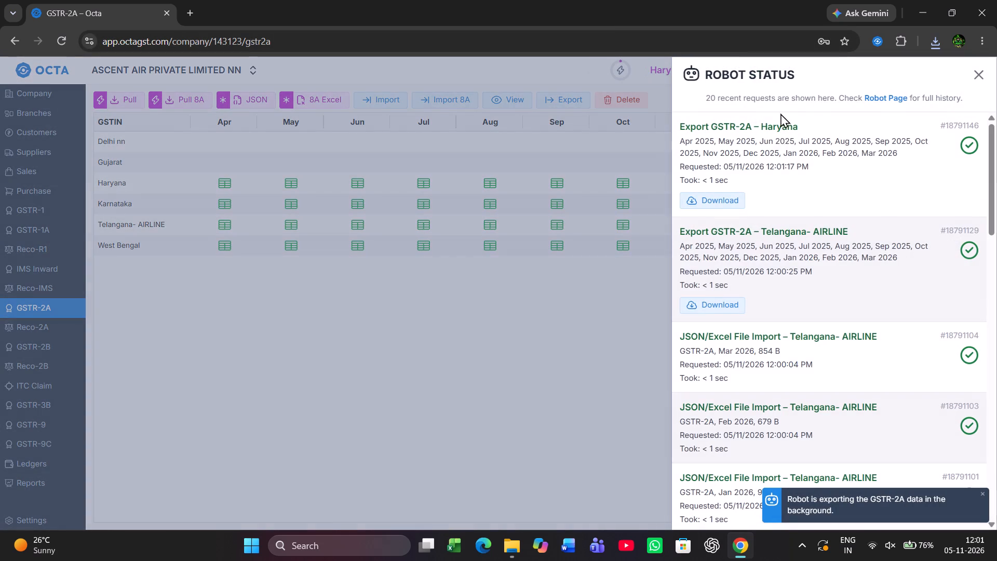
left_click(724, 195)
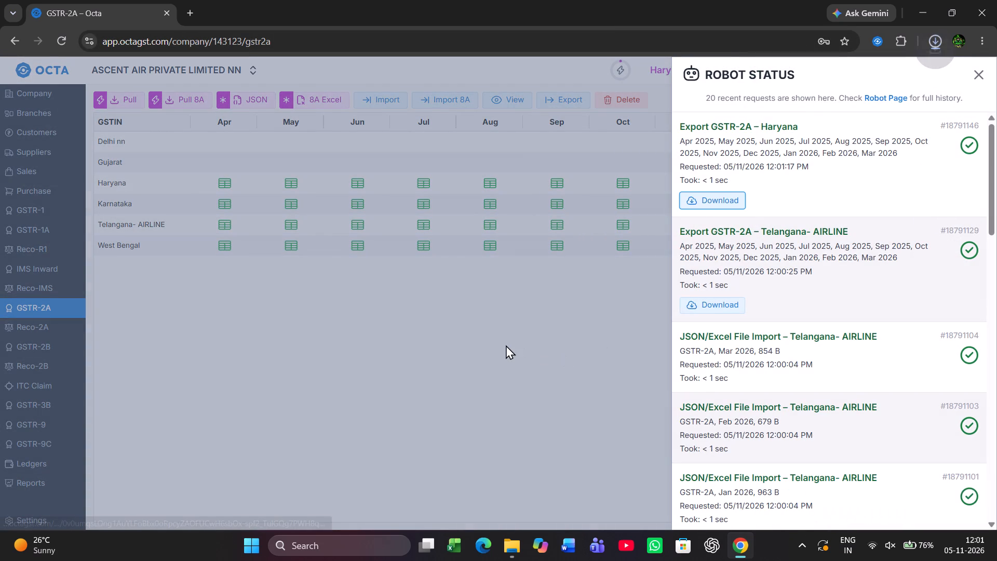
left_click(506, 345)
Move the downloaded Haryana GSTR2A-Net workbook from Downloads into the HARYANA 1Z1 folder.
key("alt+Tab")
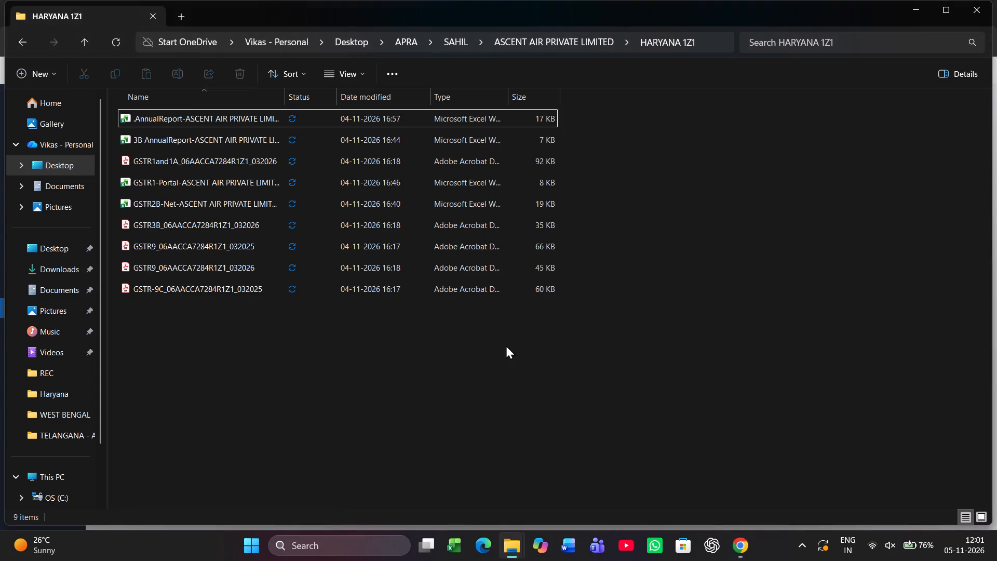
key("alt+Tab")
key("alt+Tab")
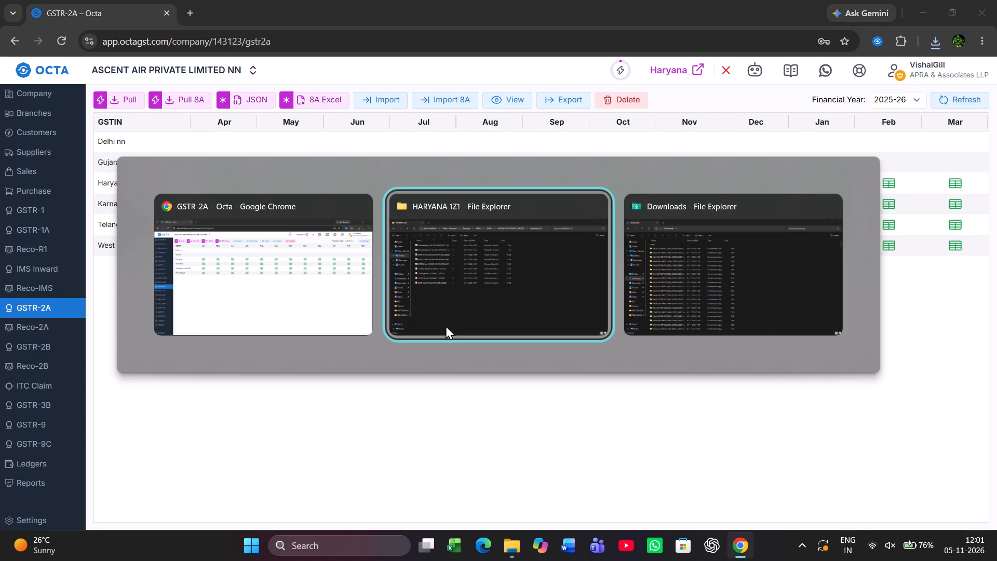
key("alt+Tab")
double_click(331, 90)
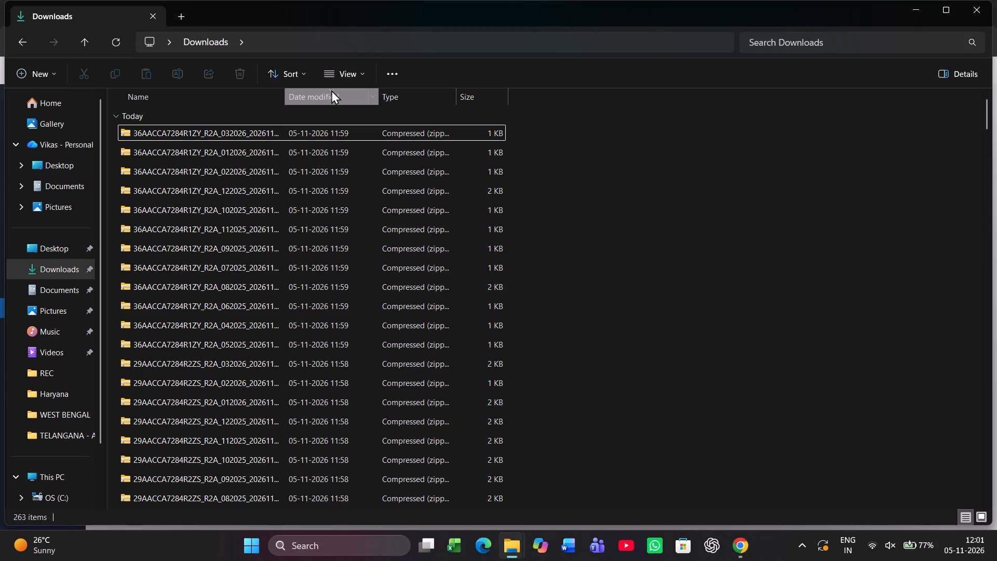
left_click(230, 132)
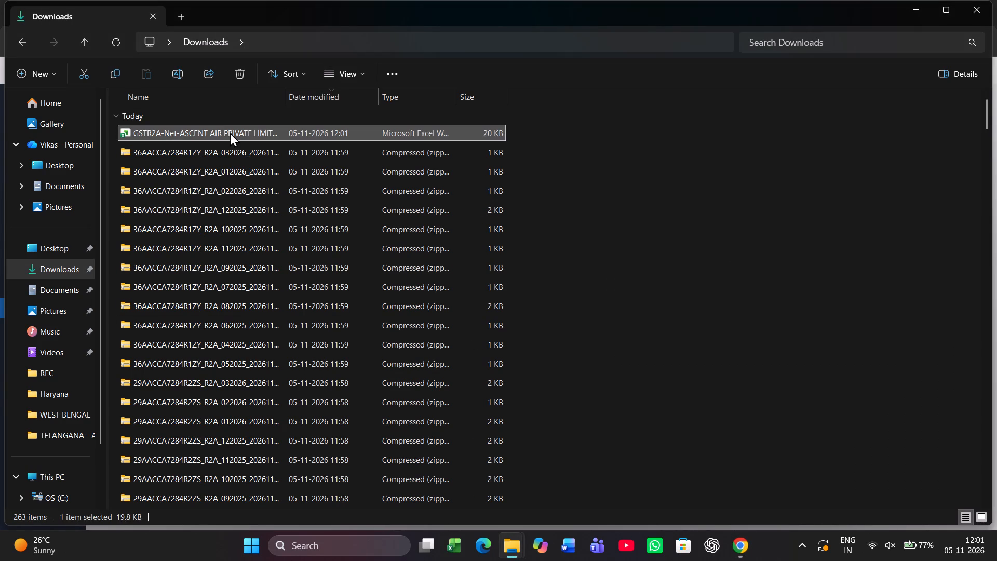
key("ctrl+x")
key("alt+Tab")
key("alt+Tab")
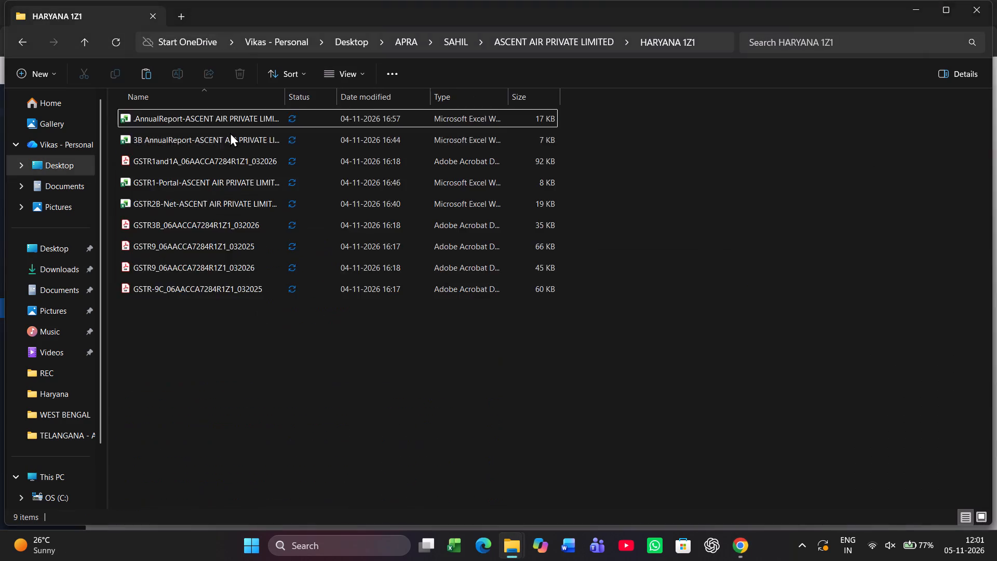
key("ctrl+v")
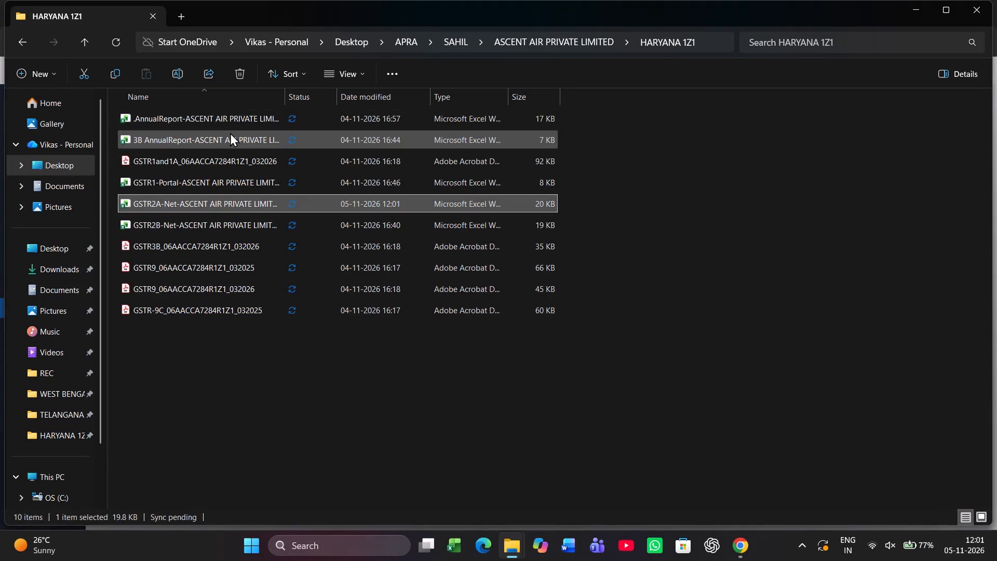
Open the KARNATKA 2ZS folder within ASCENT AIR PRIVATE LIMITED.
key("BackSpace")
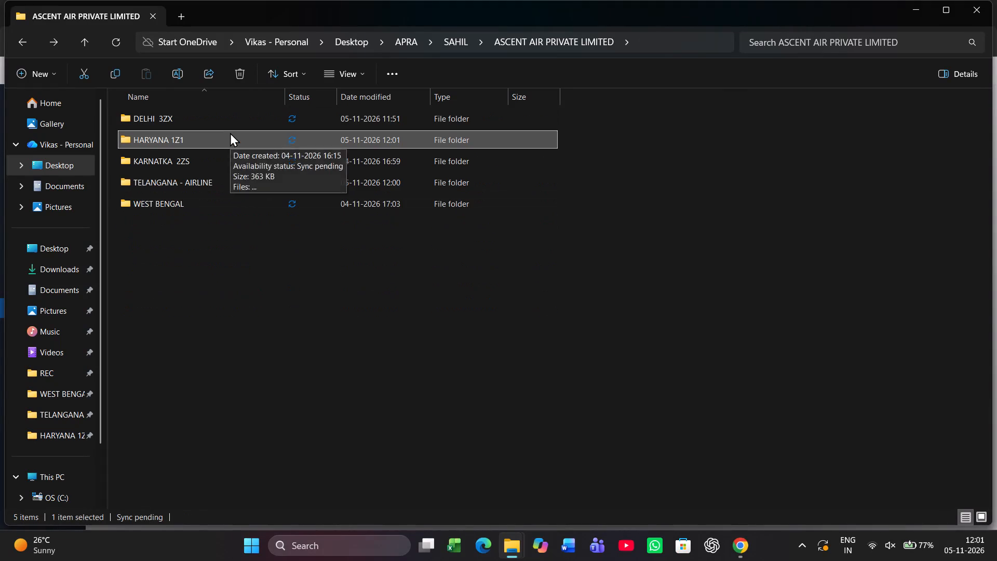
key("Down")
key("Return")
In Octa, export only the Karnataka GSTR-2A data for 04-2025 to 03-2026 in Octa Format – Smart.
key("alt+Tab")
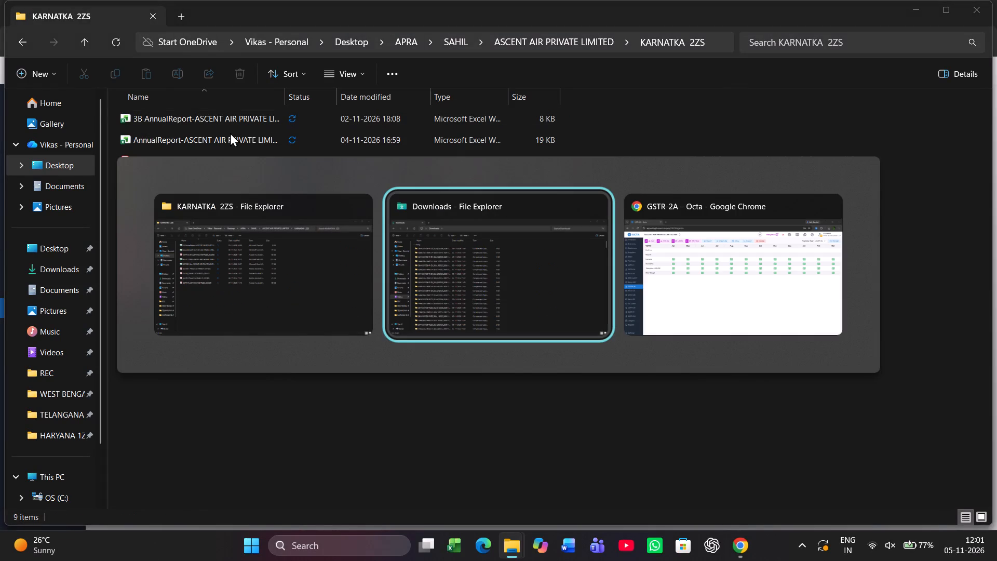
key("alt+Tab")
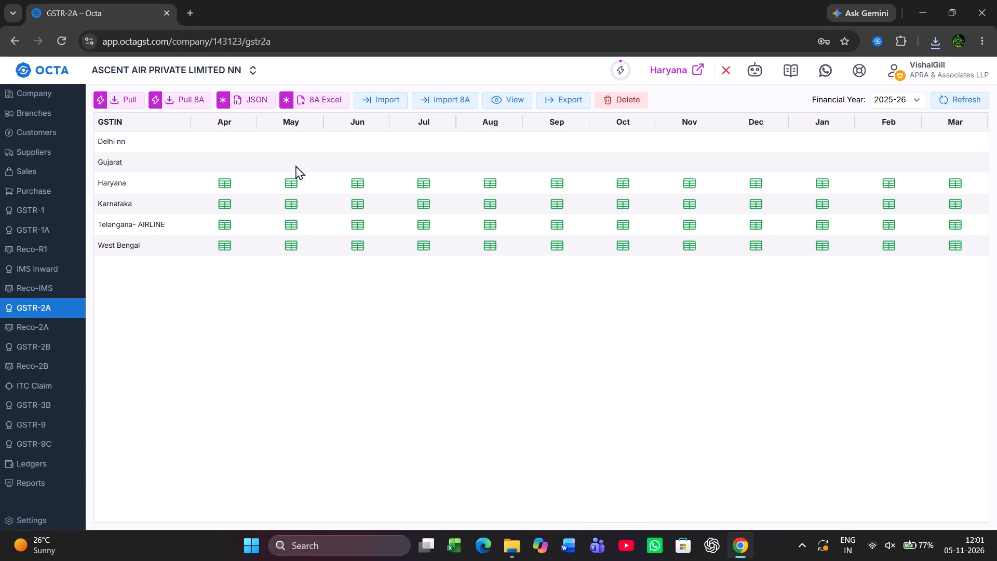
left_click(554, 101)
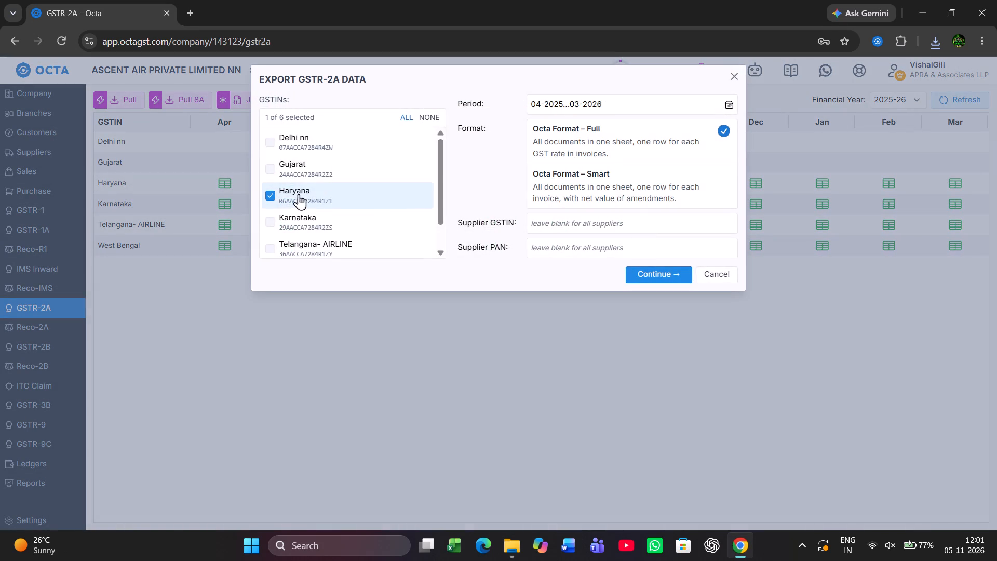
left_click(274, 215)
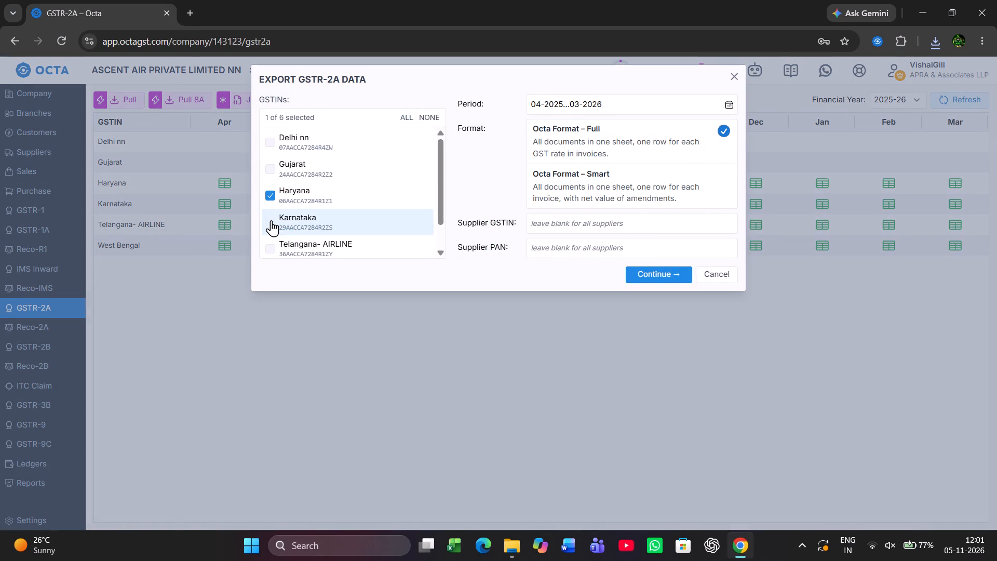
left_click(271, 220)
left_click(270, 196)
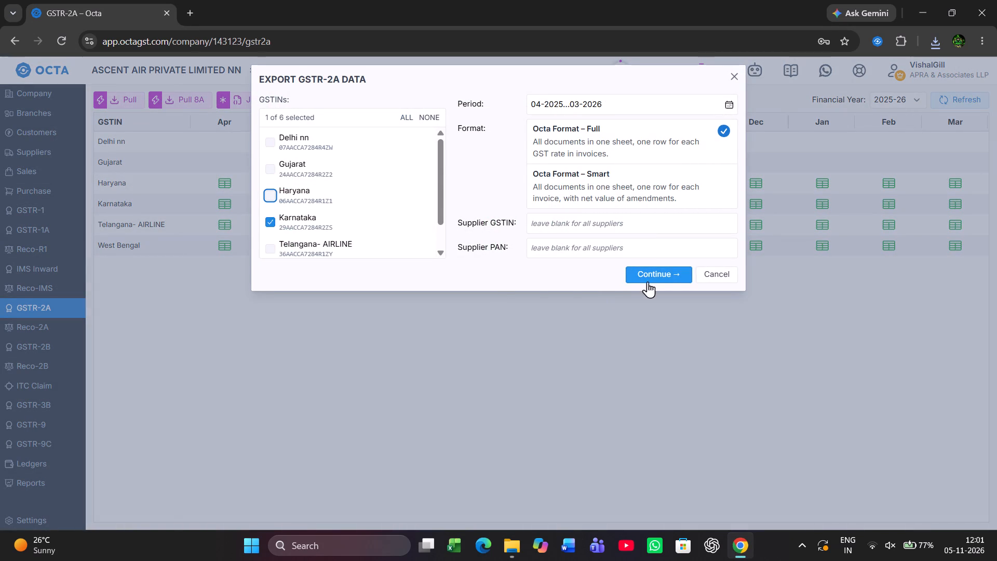
left_click(641, 177)
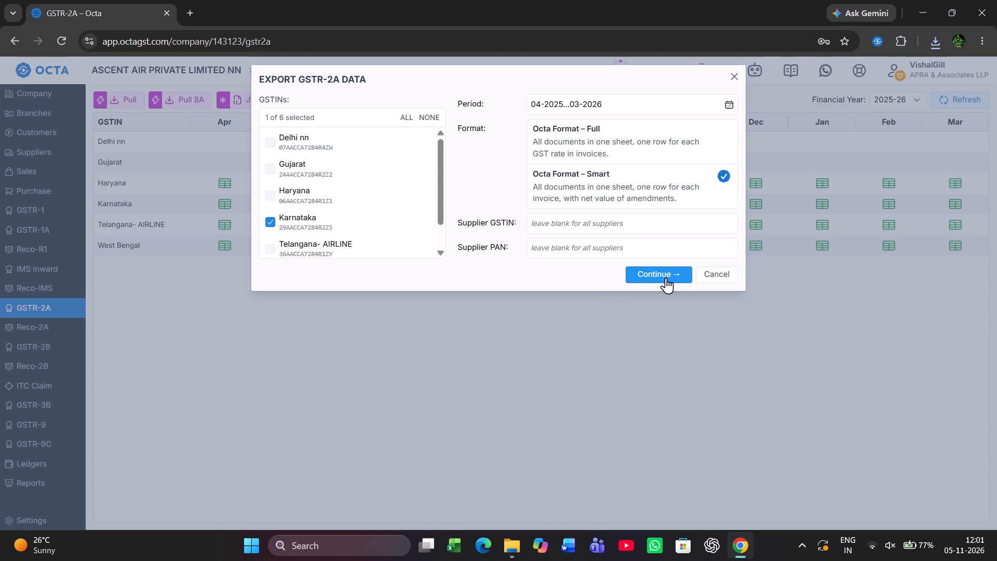
left_click(666, 277)
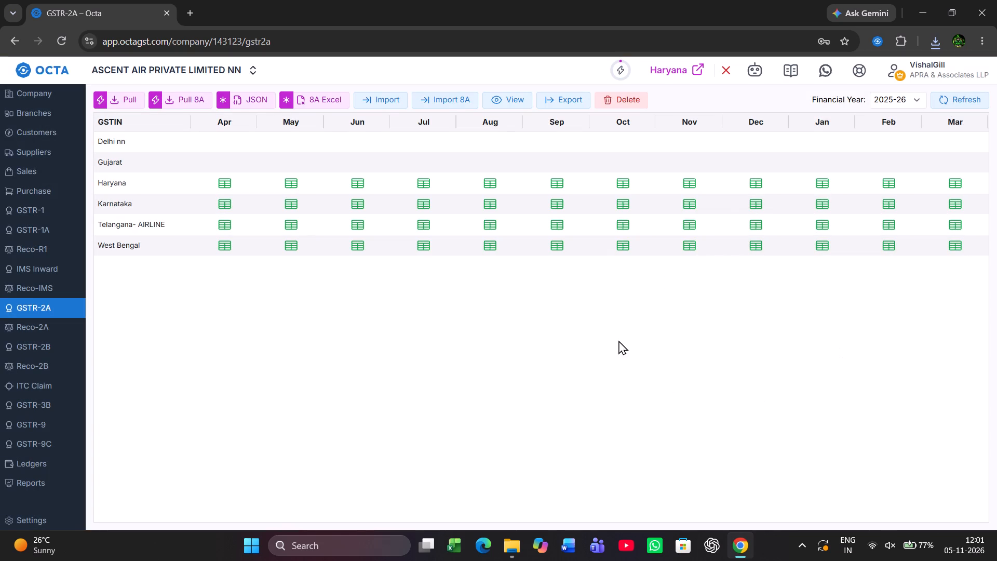
Check the robot's task status list for the Karnataka GSTR-2A export.
left_click(750, 73)
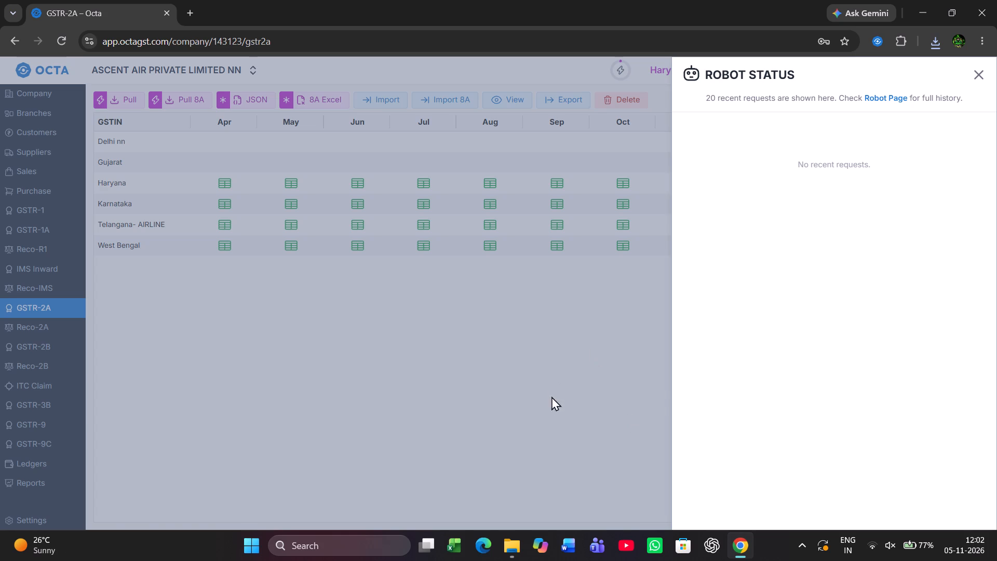
left_click(547, 356)
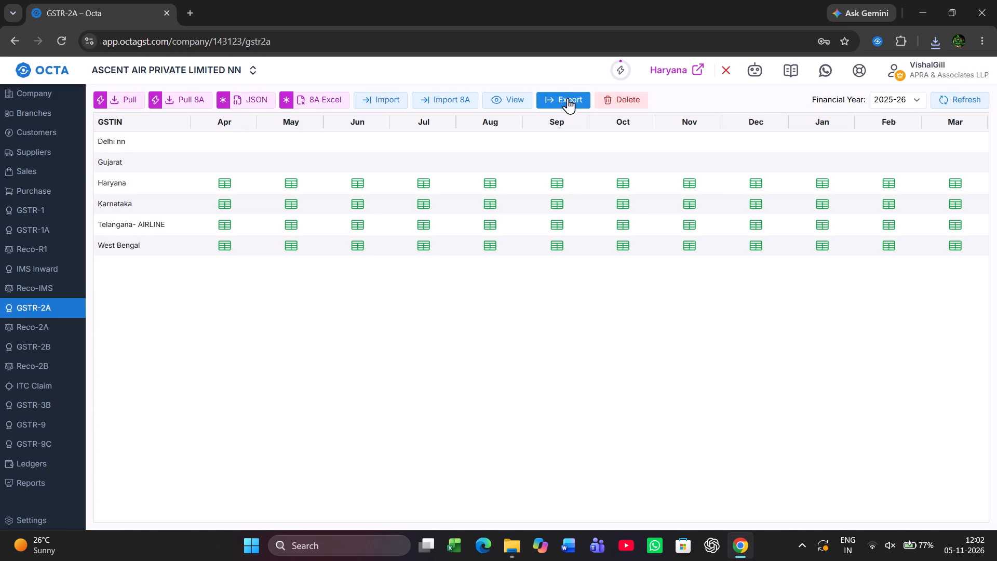
Export the Karnataka GSTR-2A data for 04-2025 to 03-2026 again in Octa Format – Smart and download the newest workbook.
left_click(568, 101)
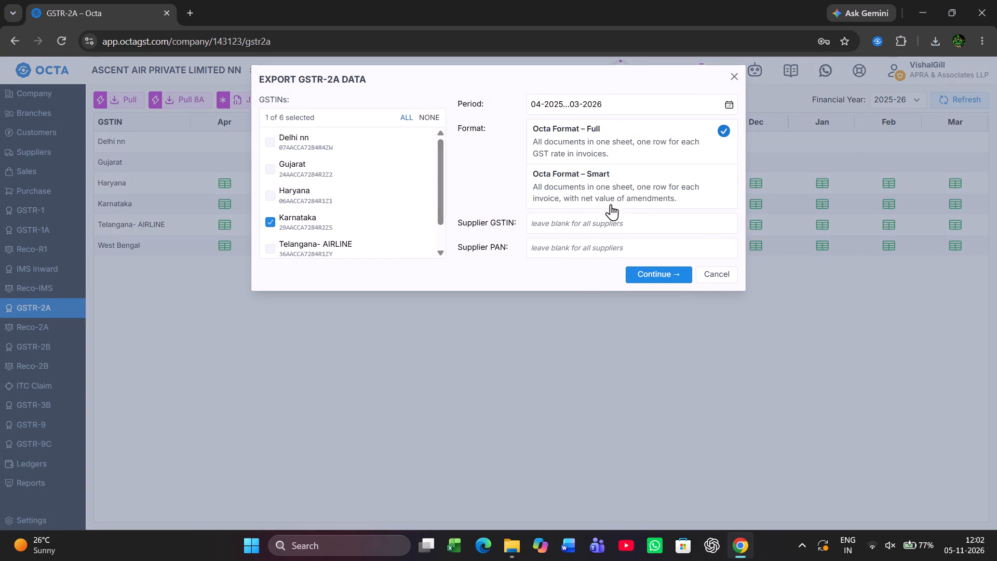
left_click(645, 191)
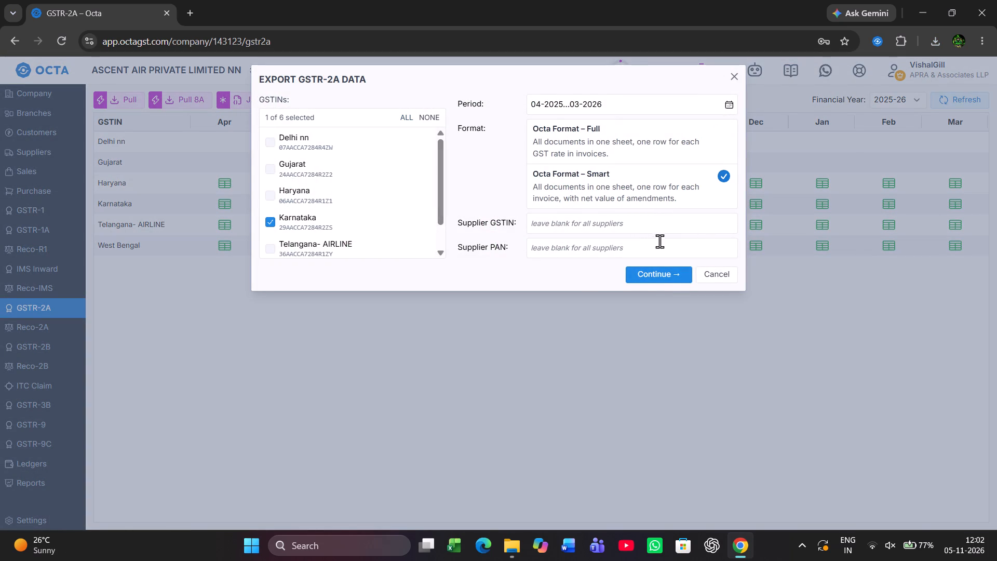
left_click(666, 277)
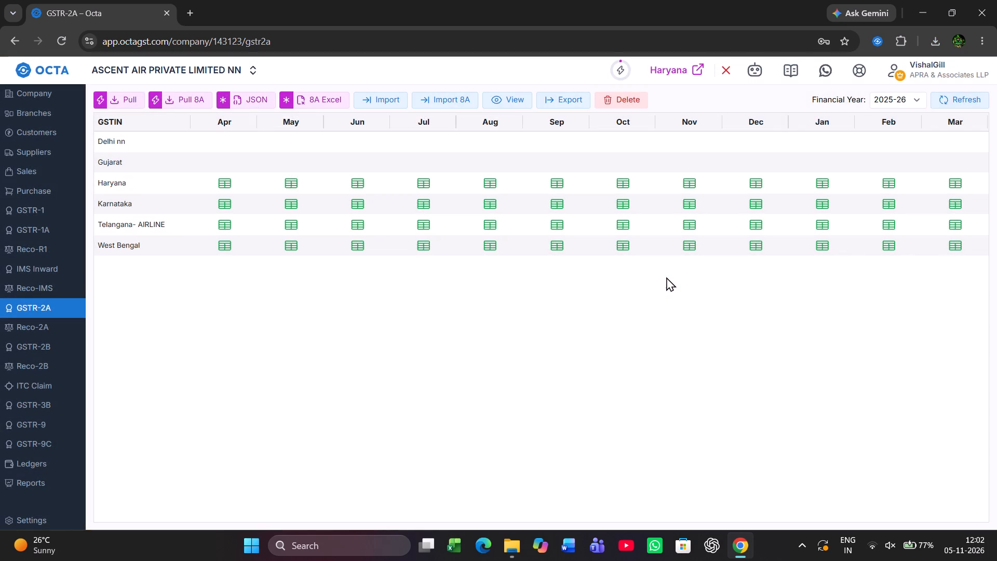
left_click(755, 67)
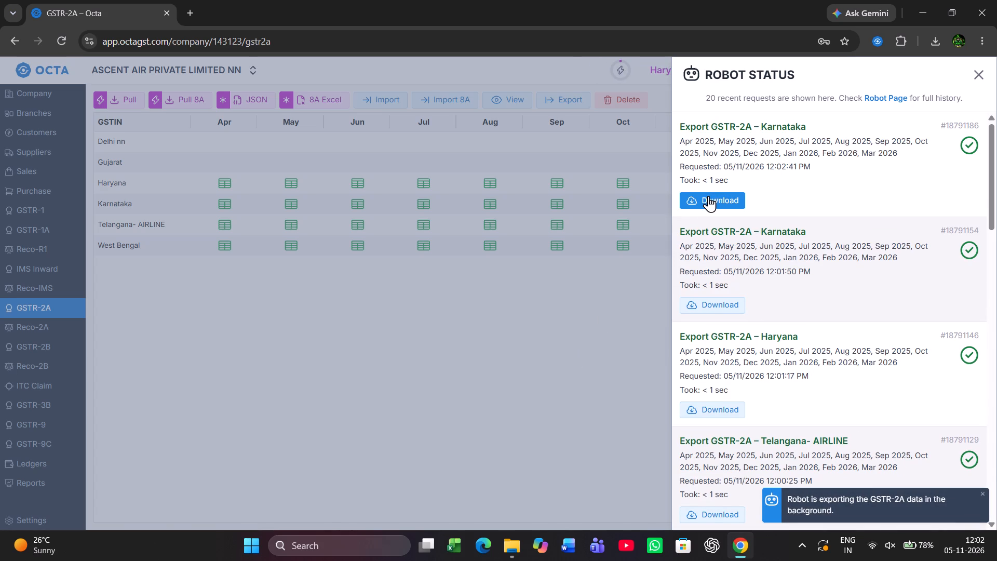
left_click(708, 196)
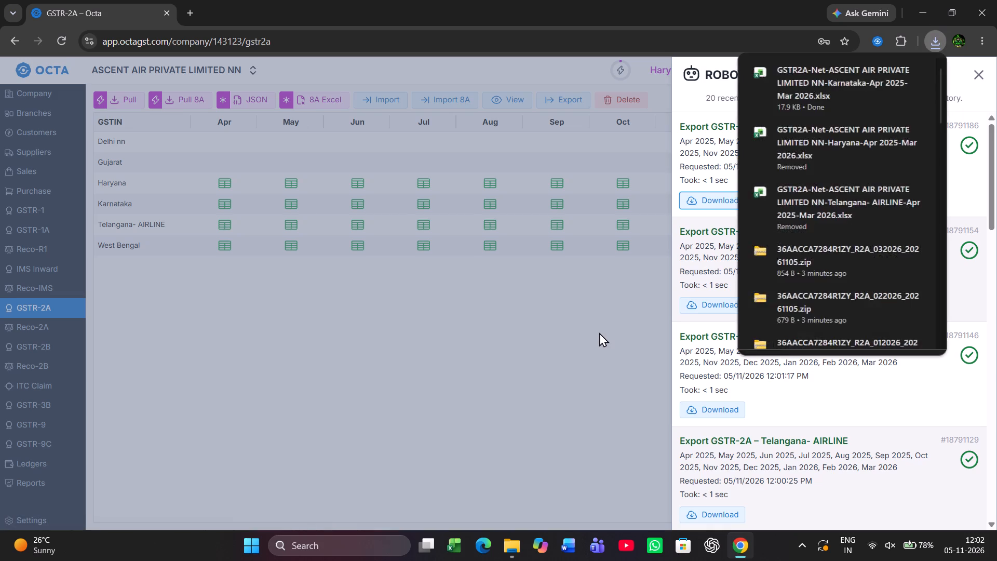
left_click(599, 332)
Move the downloaded Karnataka GSTR2A-Net workbook from Downloads into the KARNATKA 2ZS folder.
key("alt+Tab")
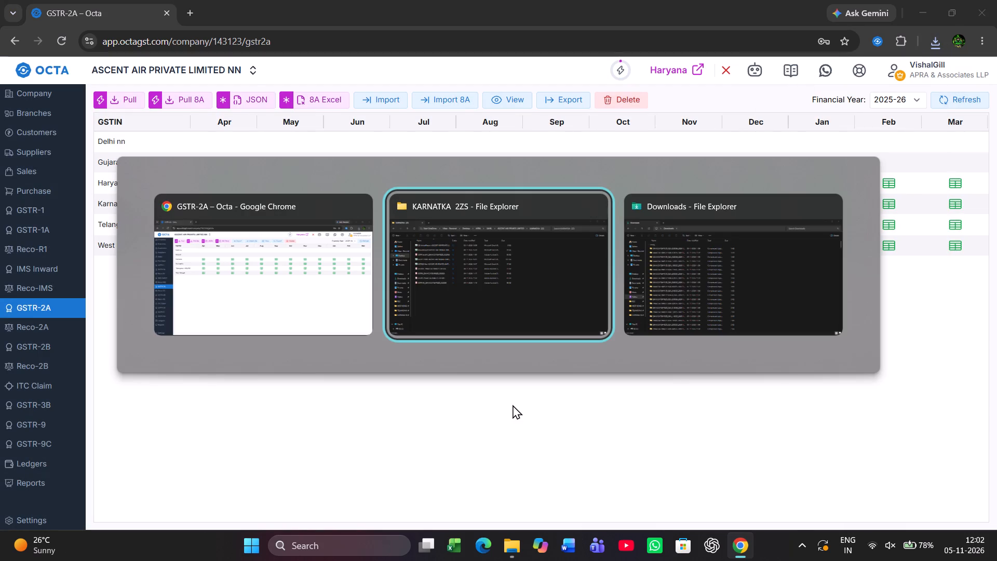
key("alt+Tab")
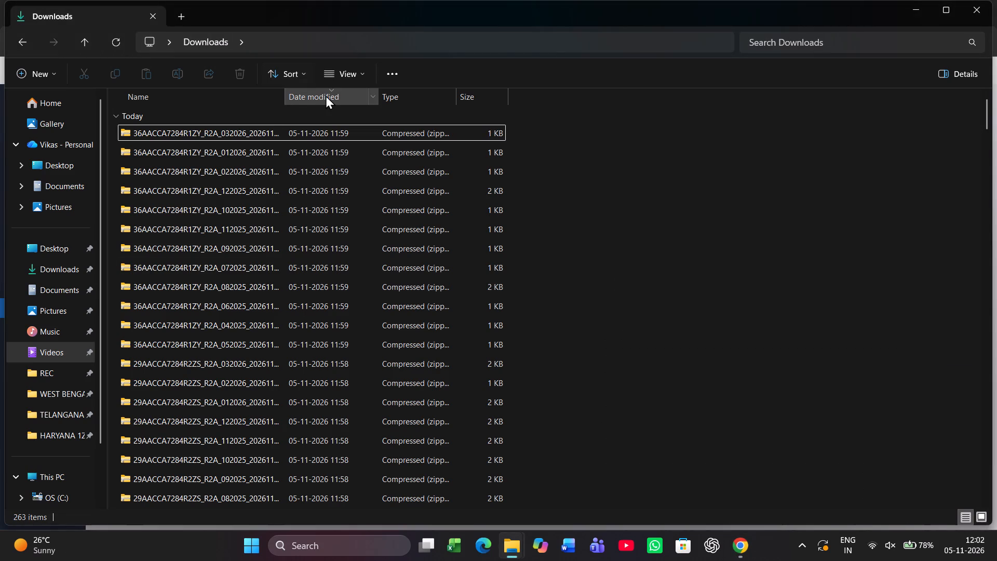
left_click(326, 95)
left_click(326, 95)
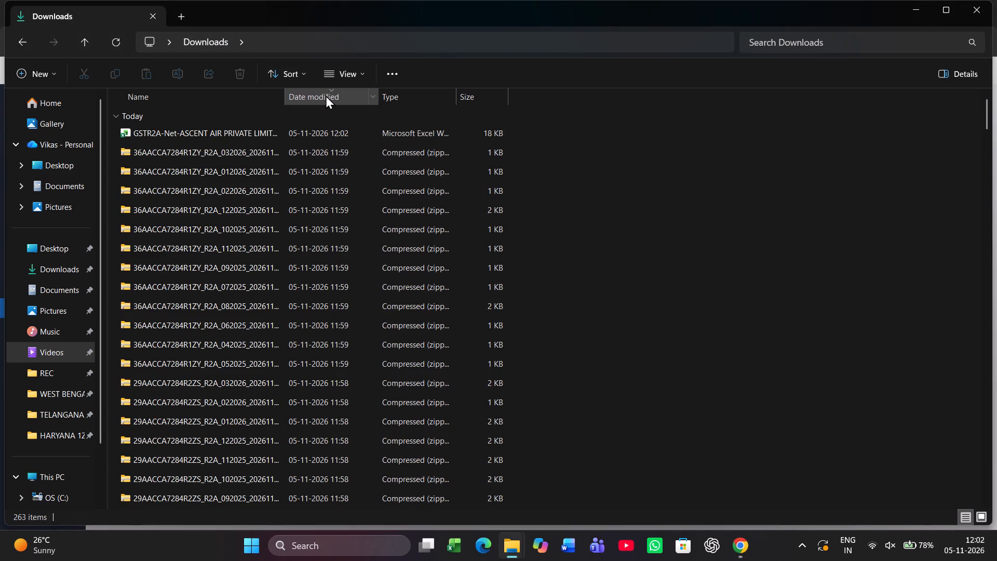
left_click(211, 137)
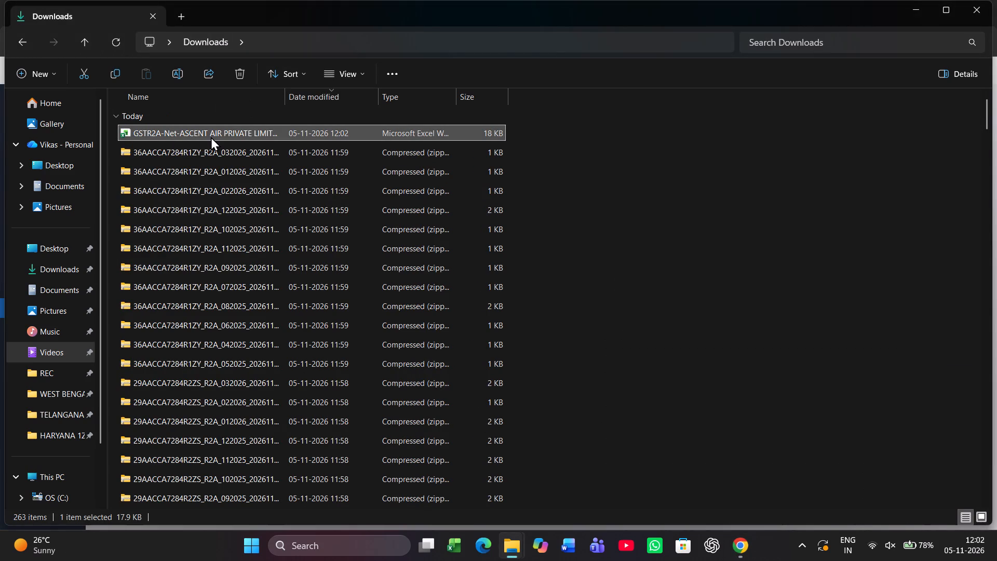
key("ctrl+x")
key("alt+Tab")
key("alt+Tab")
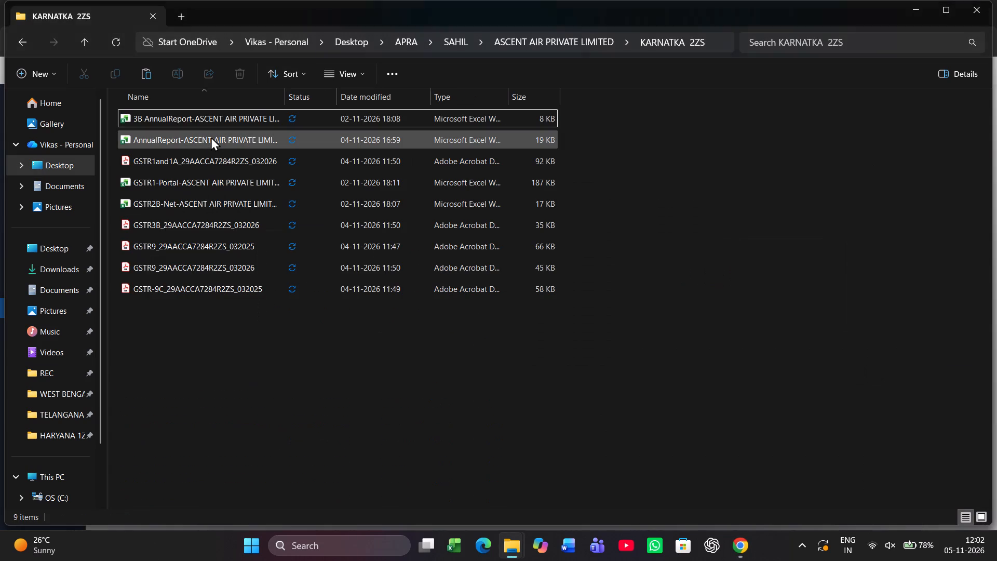
key("ctrl+v")
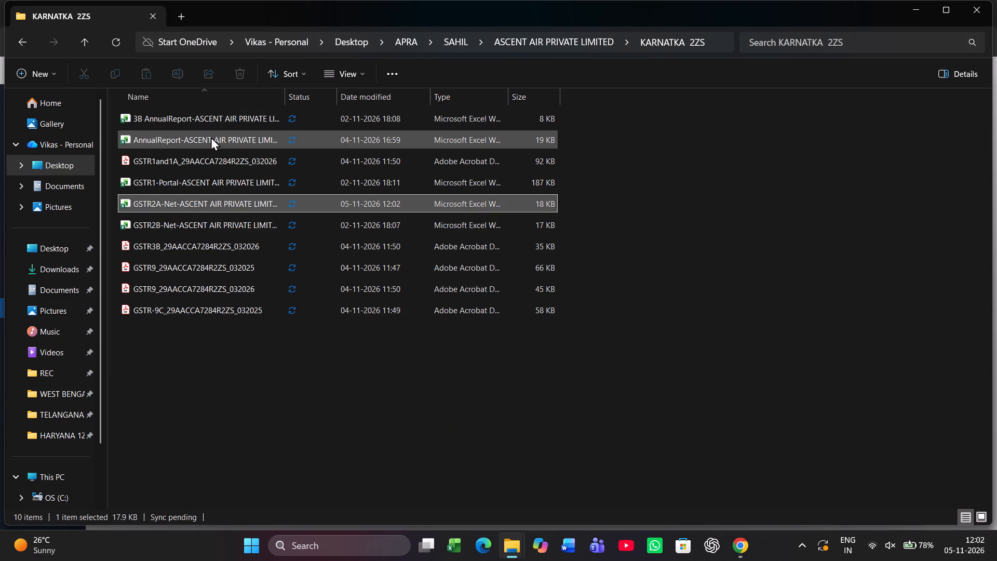
Return from the KARNATKA 2ZS folder to the ASCENT AIR PRIVATE LIMITED folder.
key("BackSpace")
key("BackSpace")
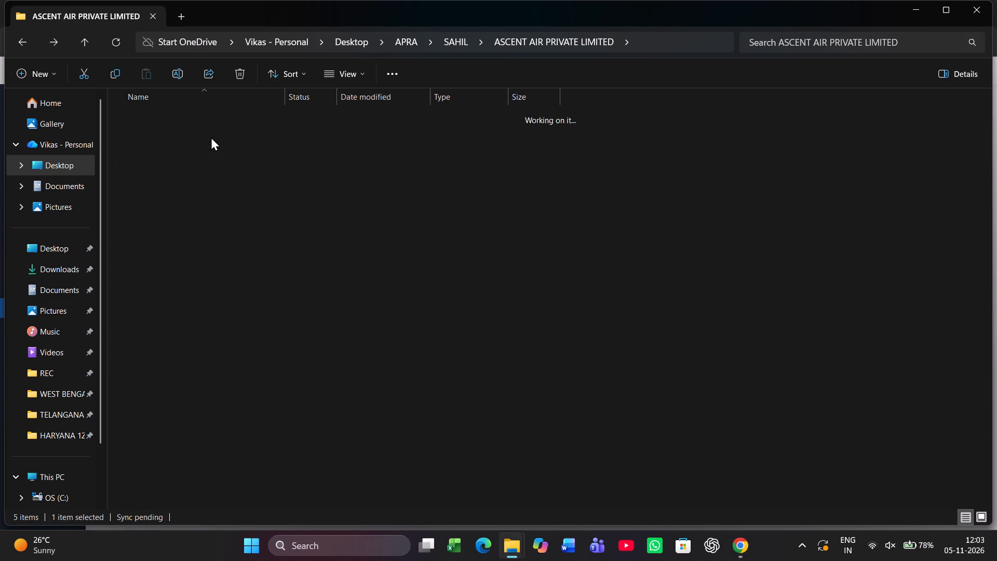
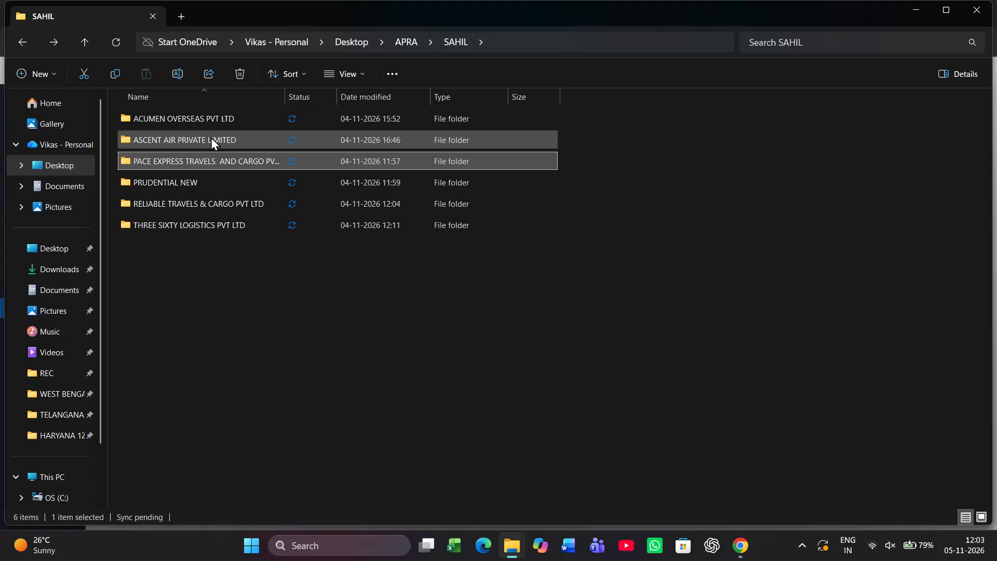
Open the PACE EXPRESS TRAVELS AND CARGO PVT LTD folder inside SAHIL.
key("Return")
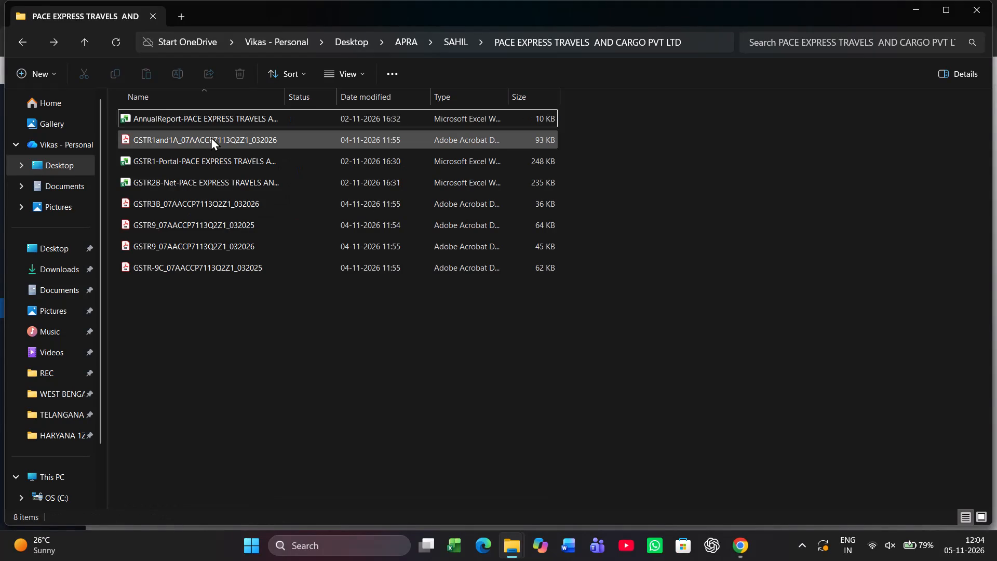
Switch to Octa, search the companies for PACE and open PACE EXPRESS TRAVELS AND CARGO PVT. LTD., the one with saved portal credentials.
key("alt+Tab")
key("alt+Tab")
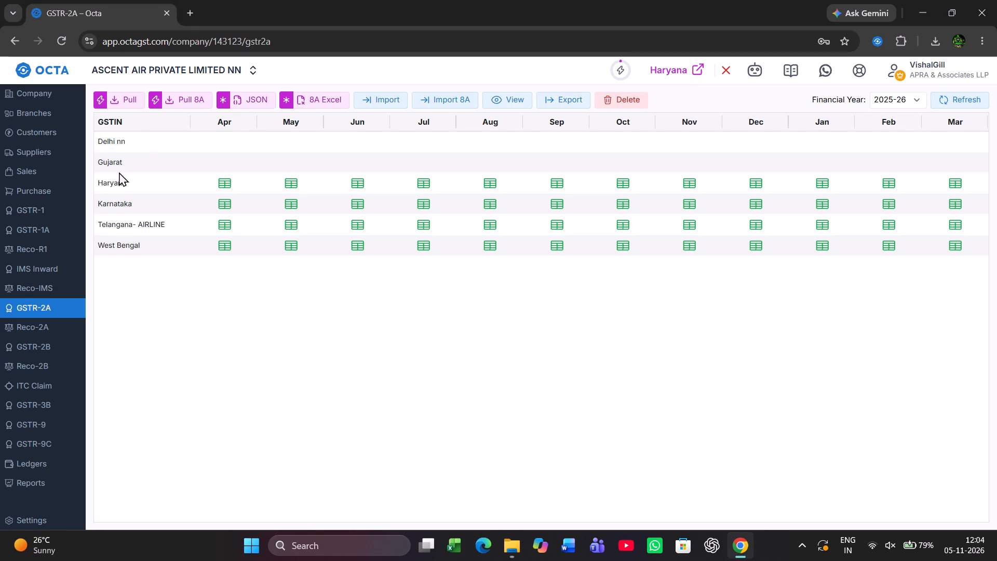
left_click(39, 96)
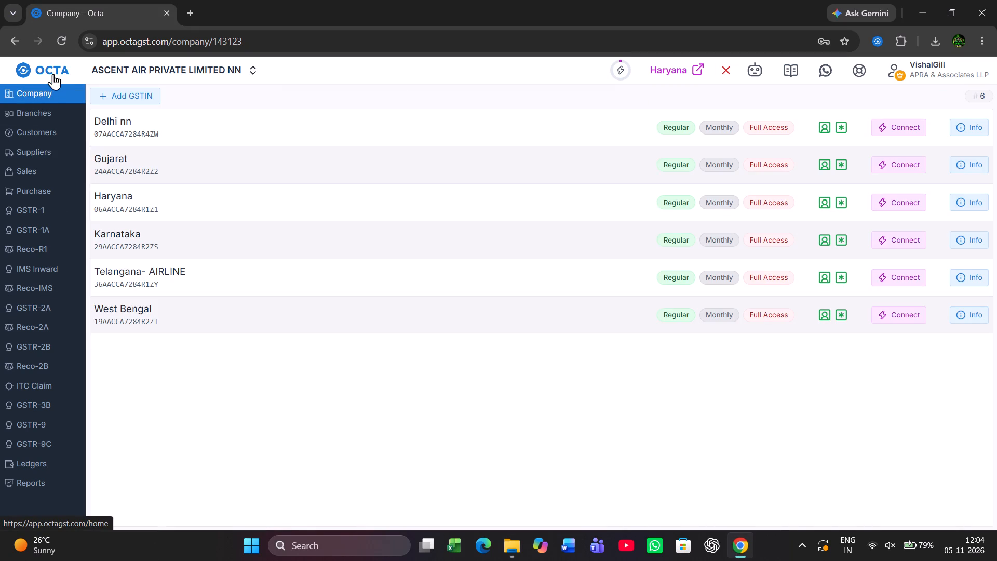
left_click(53, 74)
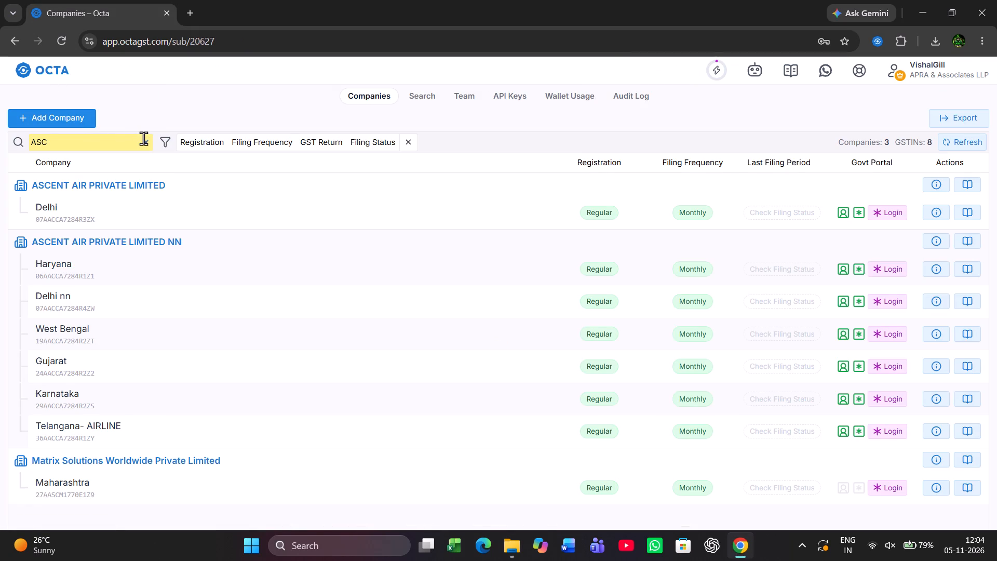
left_click(144, 138)
key("BackSpace")
key("BackSpace")
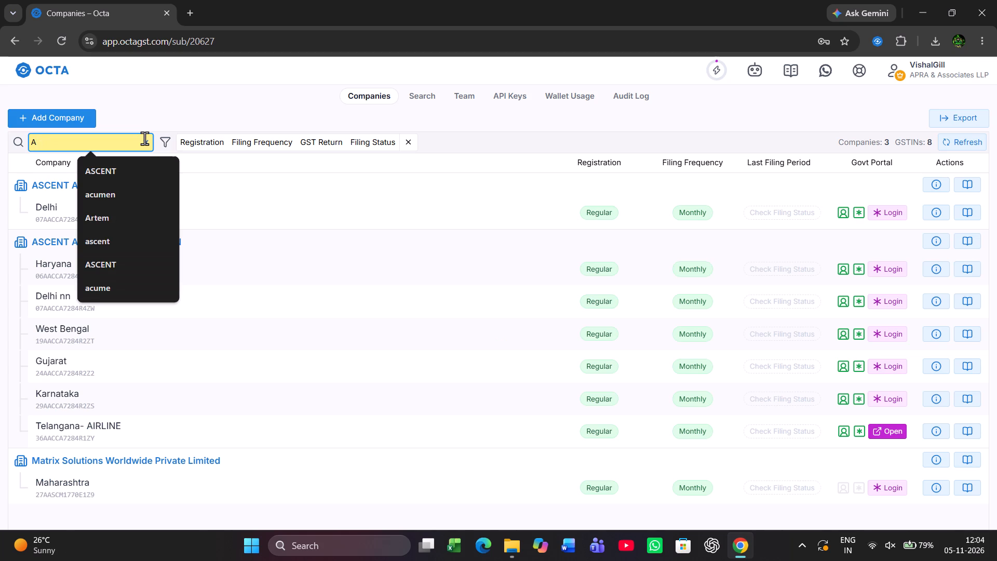
type("PACE")
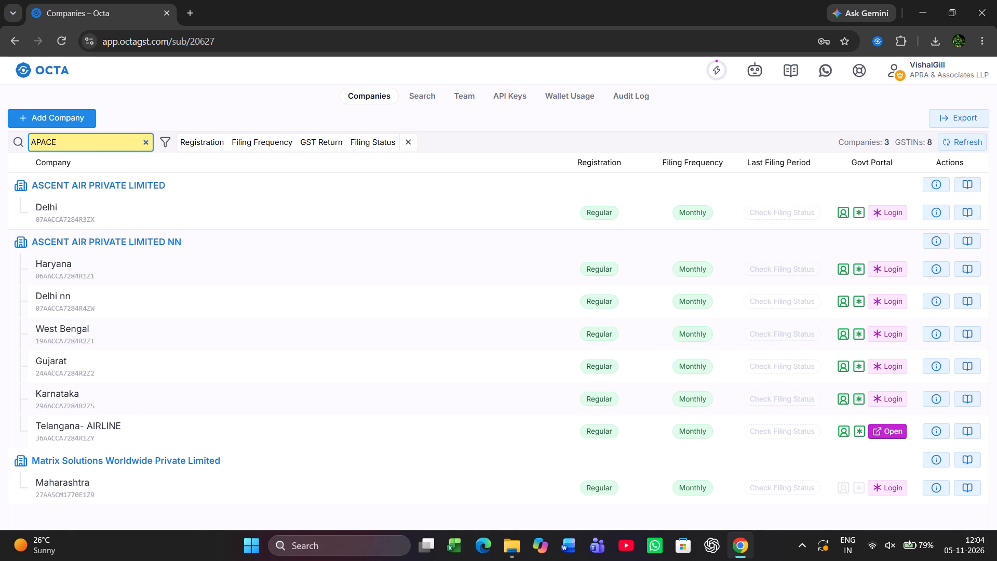
key("BackSpace")
key("BackSpace")
key("BackSpace")
key("BackSpace")
key("BackSpace")
key("BackSpace")
key("BackSpace")
key("BackSpace")
key("BackSpace")
key("BackSpace")
key("BackSpace")
key("BackSpace")
type("PACE")
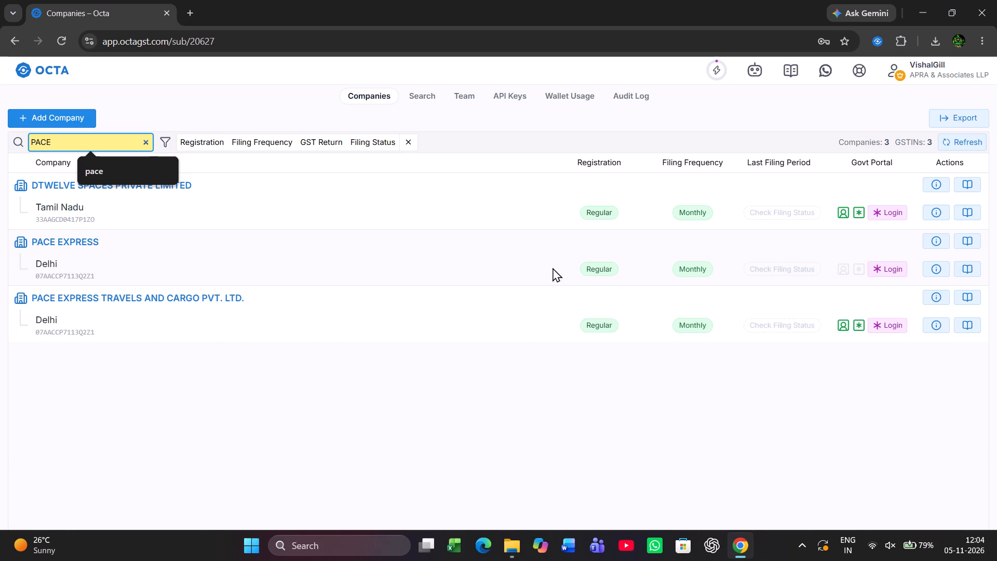
left_click(972, 324)
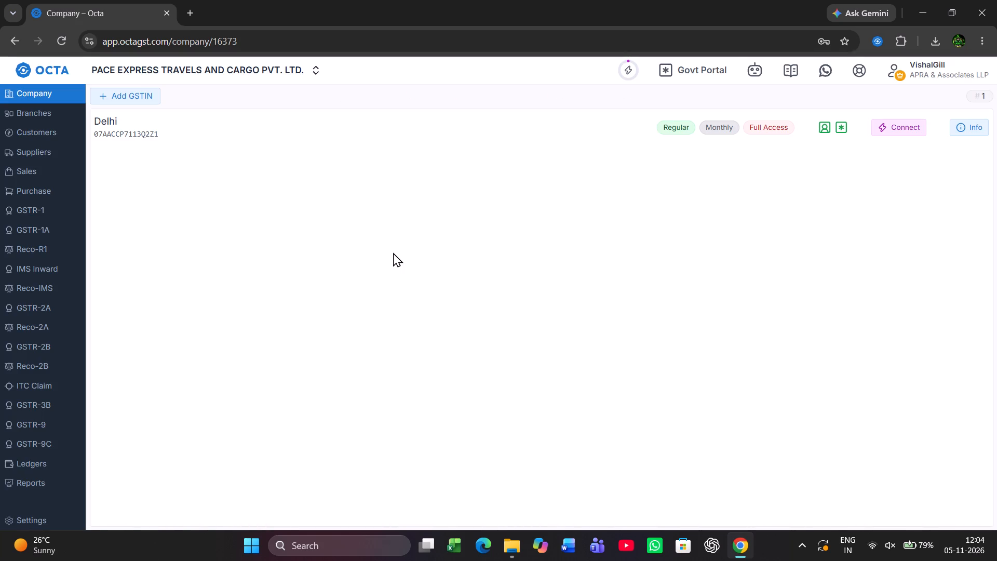
left_click(708, 65)
key("Return")
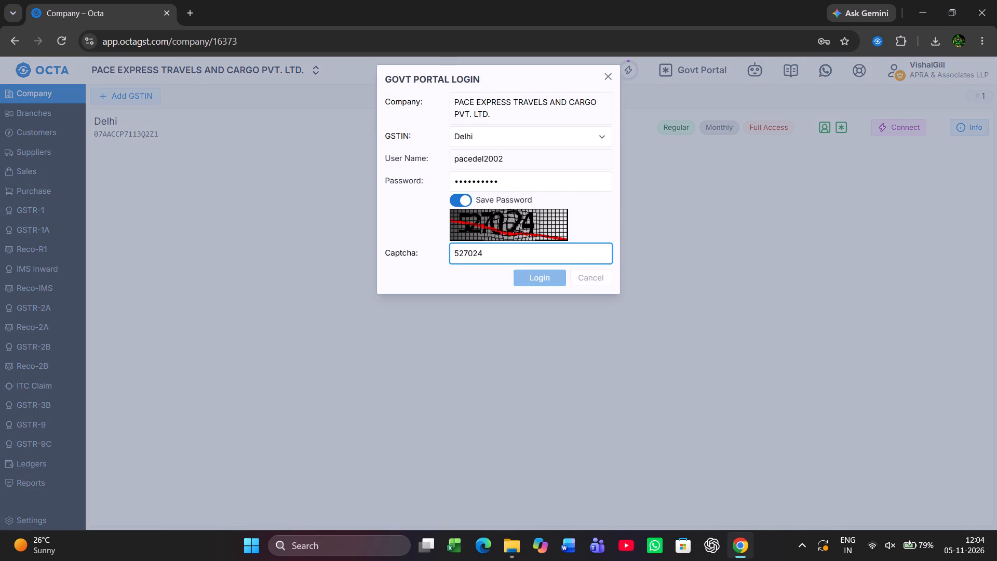
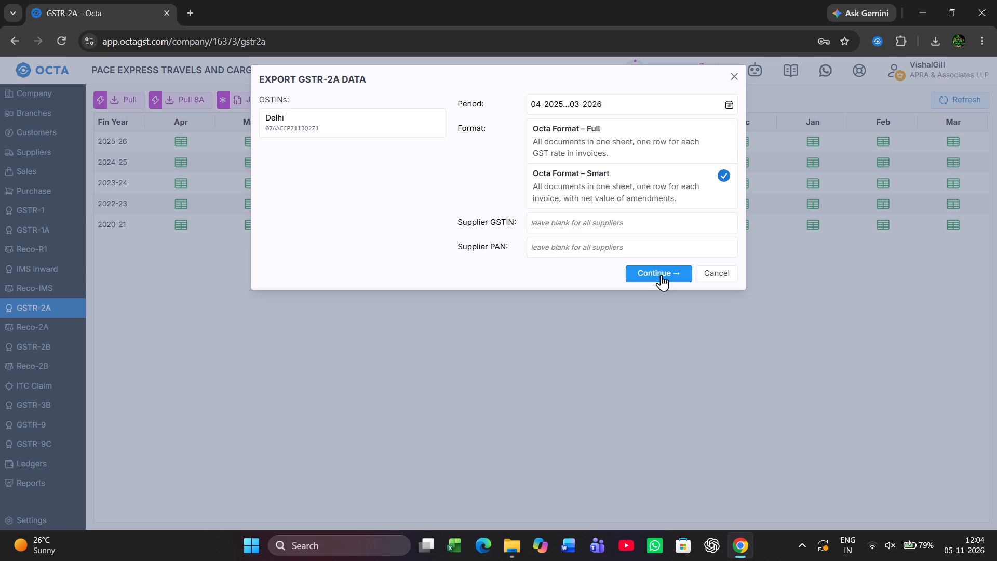
Download the exported Delhi GSTR-2A workbook covering April 2025 to March 2026 from the robot's recent requests.
left_click(742, 68)
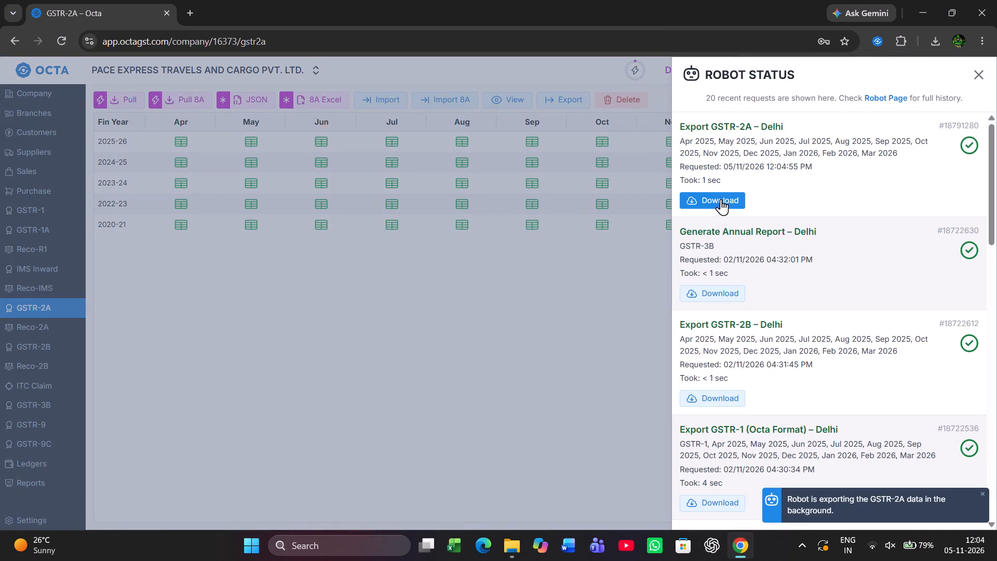
left_click(720, 201)
left_click(542, 344)
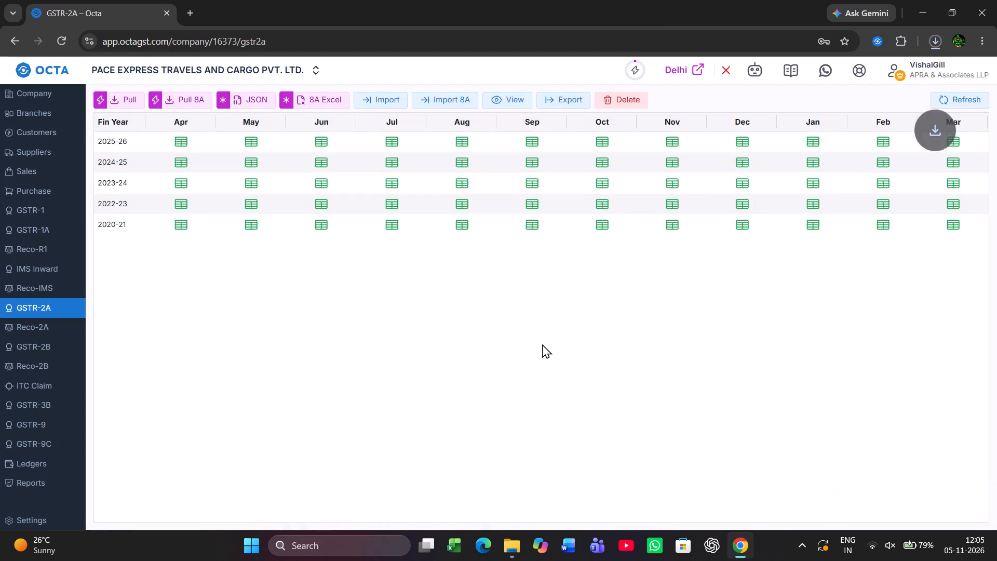
Move the GSTR2A-Net PACE EXPRESS workbook from Downloads into the PACE EXPRESS TRAVELS AND CARGO PVT LTD folder.
key("alt+Tab")
key("alt+Tab")
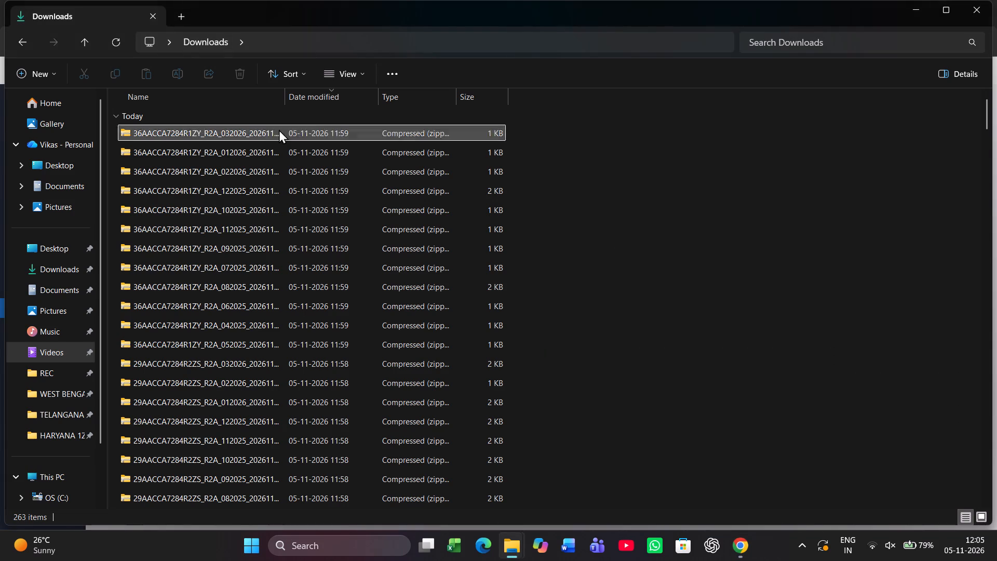
left_click(334, 103)
left_click(334, 103)
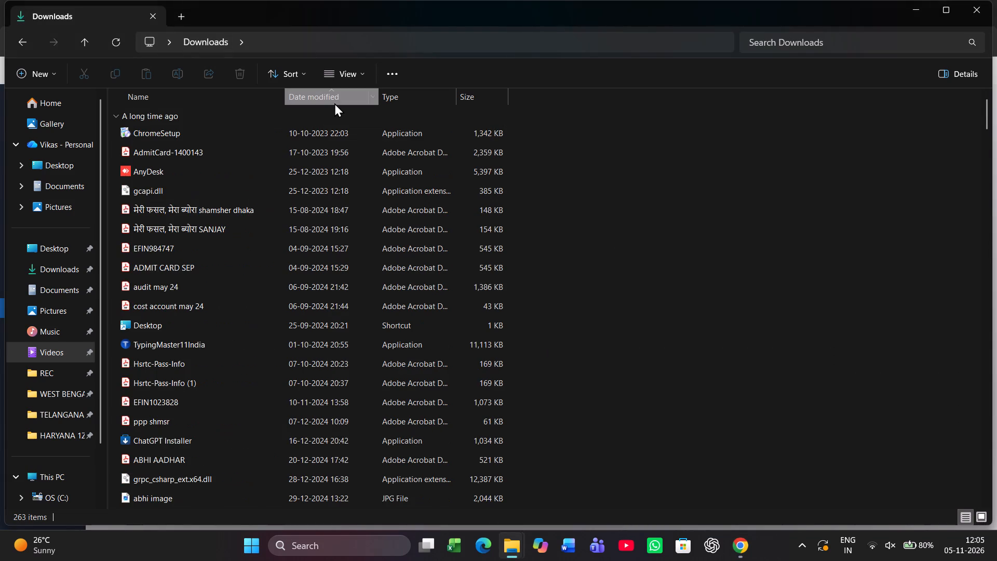
left_click(222, 136)
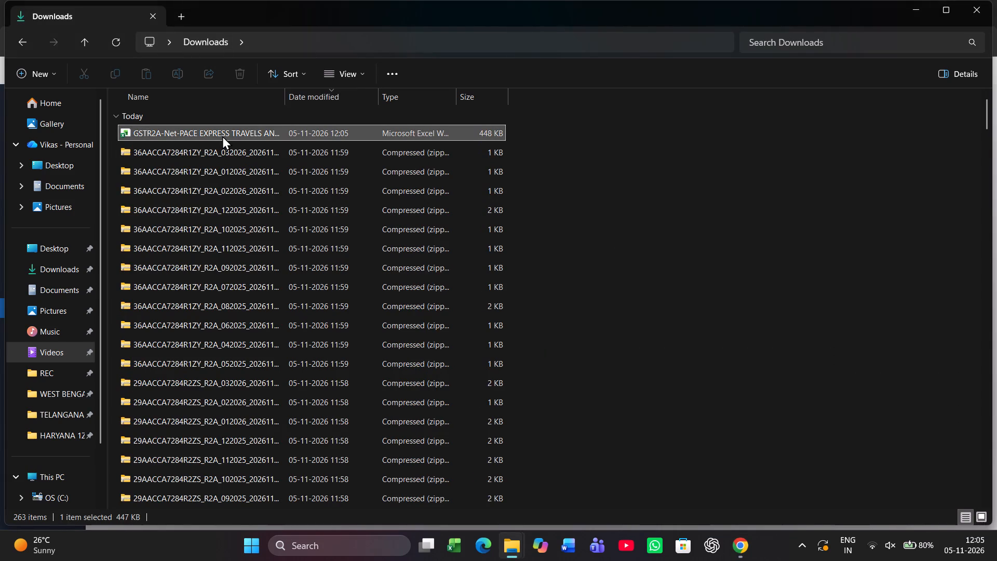
key("ctrl+x")
key("alt+Tab")
key("alt+Tab")
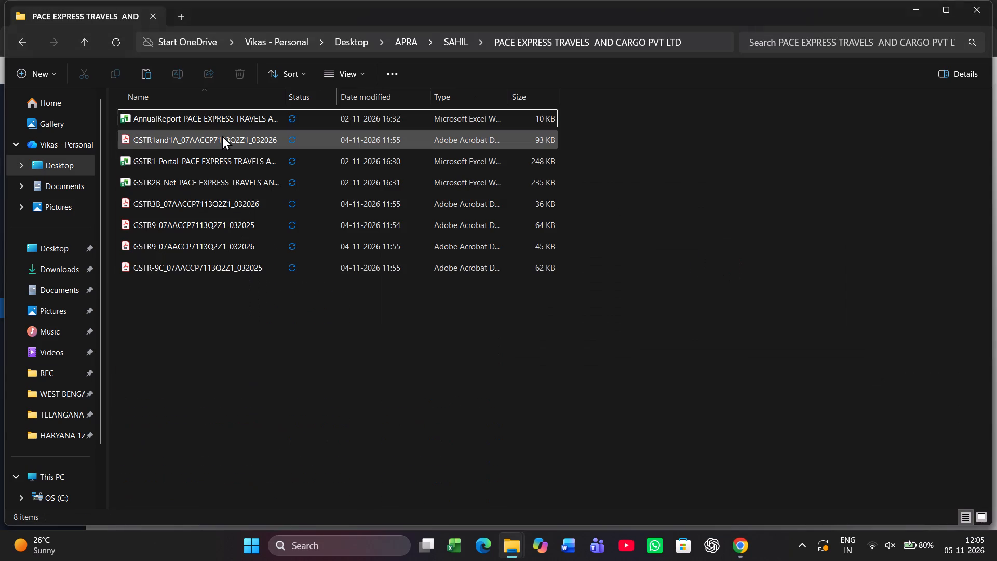
key("ctrl+v")
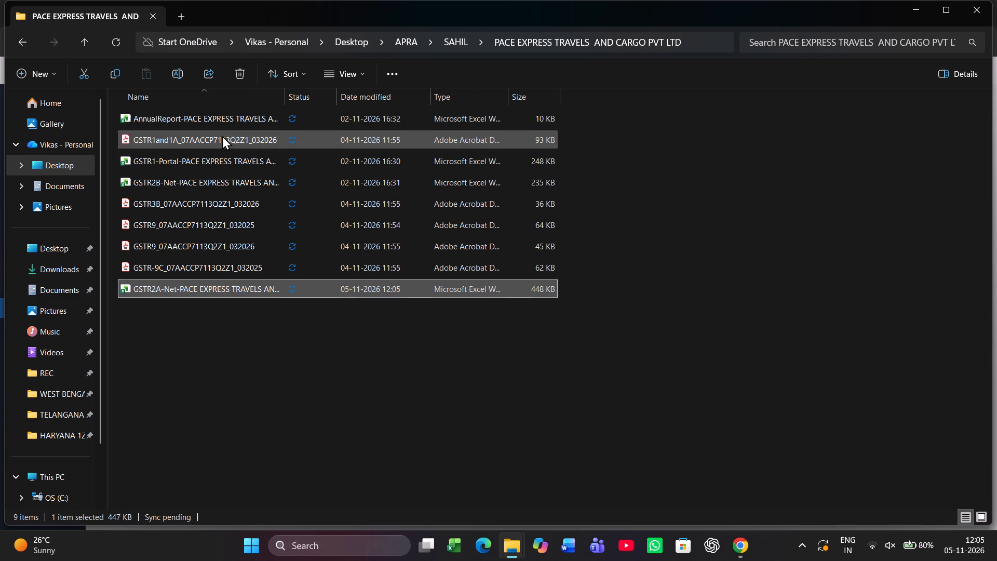
left_click(286, 364)
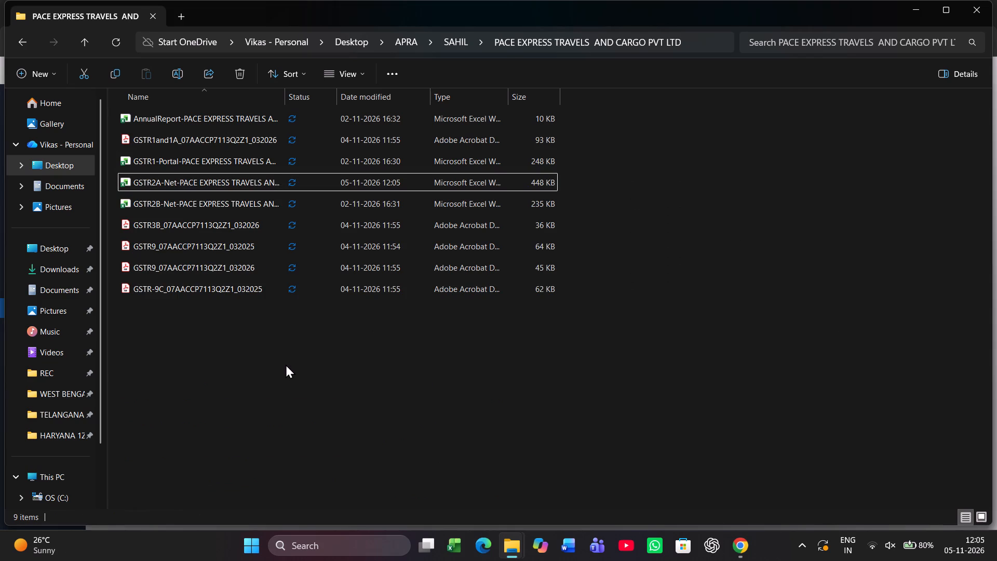
Delete all of today's R2A zip files from Downloads, leaving the files from earlier this week and before.
key("alt+Tab")
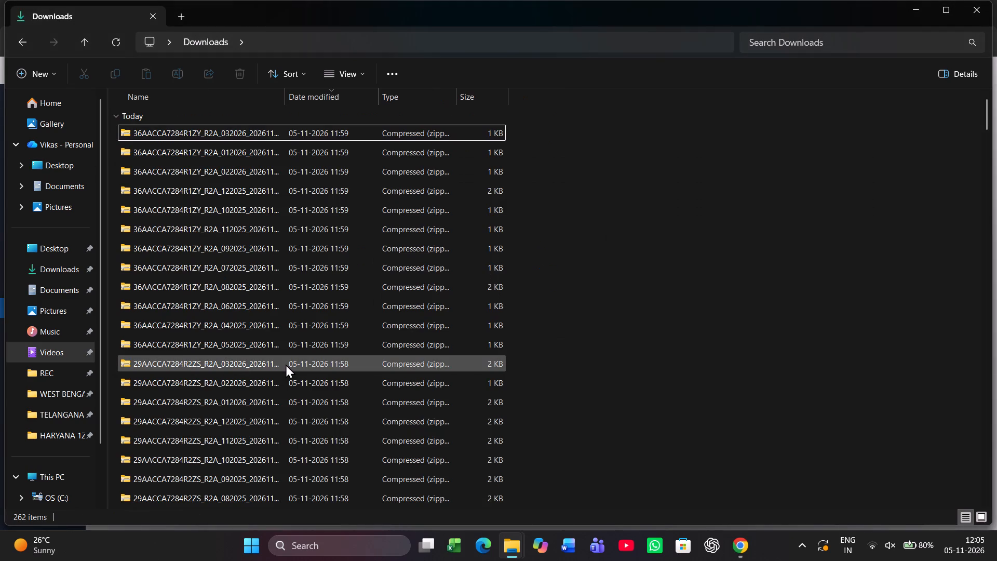
key("Up")
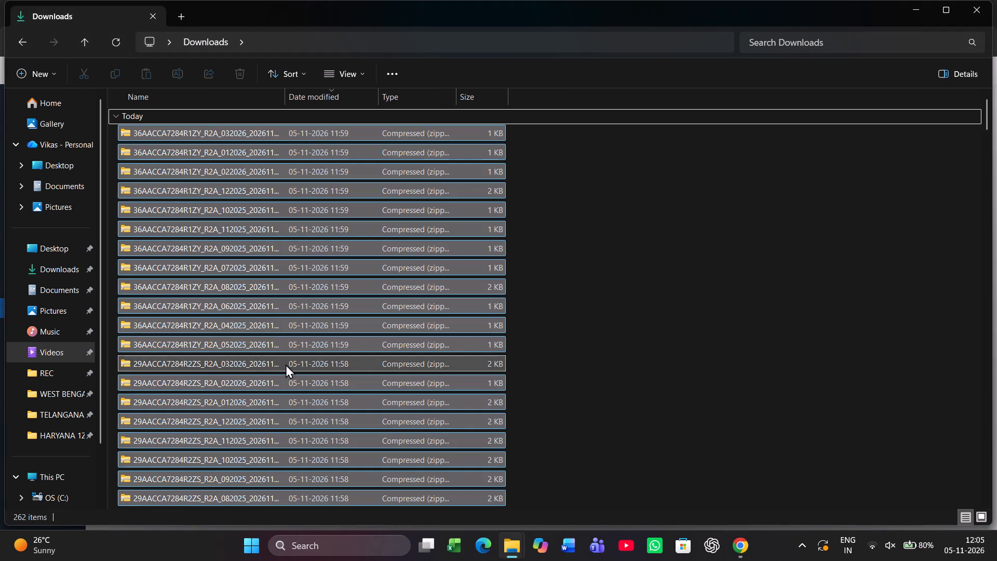
key("Up")
key("Down")
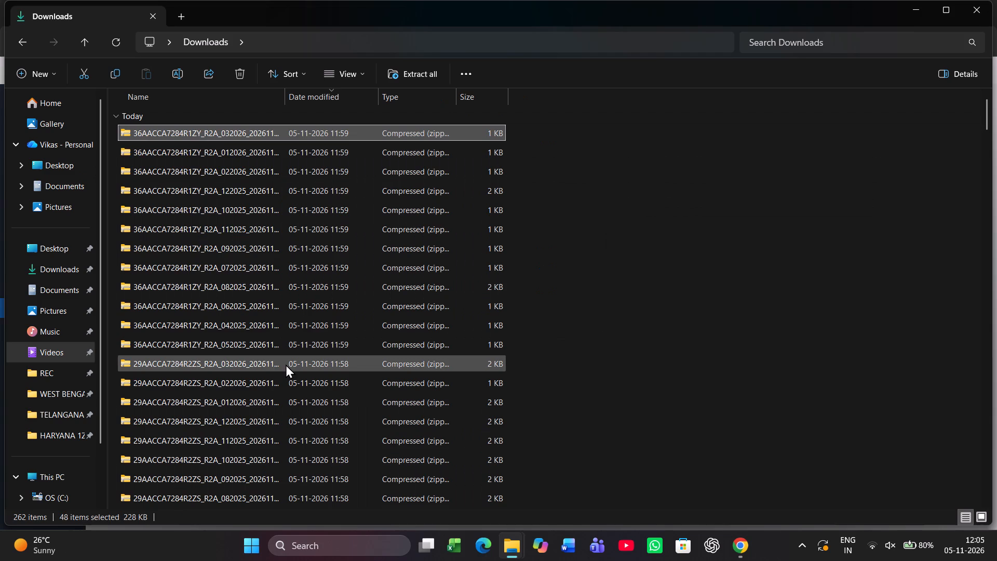
key("shift+Down")
key("shift+Down")
key("shift+Down")
key("shift+Down")
key("shift+Down")
key("shift+Down")
key("shift+Down")
key("shift+Down")
key("shift+Down")
key("shift+Down")
key("shift+Down")
key("shift+Down")
key("shift+Down")
key("shift+Down")
key("shift+Down")
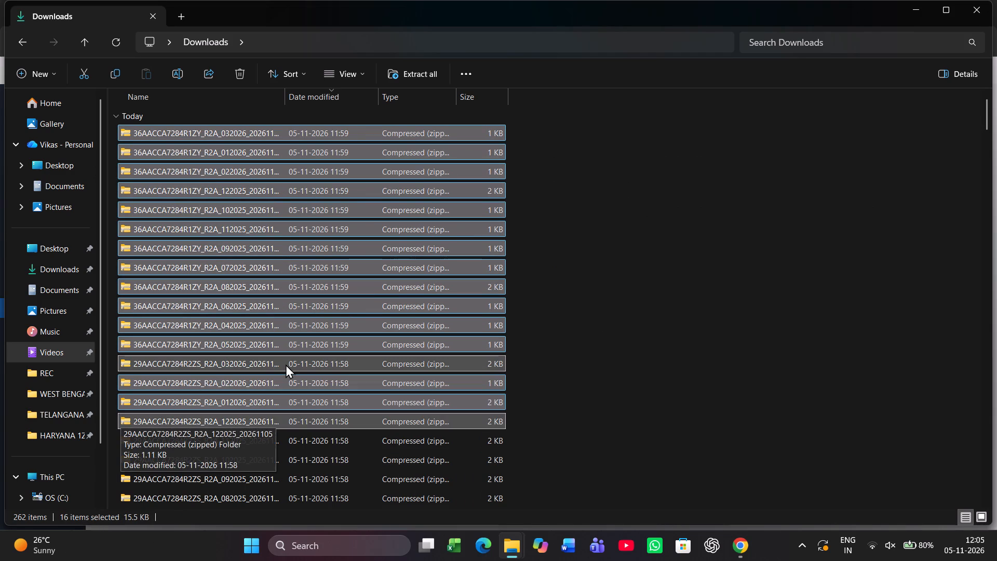
key("shift+Down")
key("shift+Down")
key("shift+Down")
key("shift+Down")
key("shift+Down")
key("shift+Down")
key("shift+Down")
key("shift+Down")
key("shift+Down")
key("shift+Down")
key("shift+Down")
key("shift+Down")
key("shift+Down")
key("shift+Down")
key("shift+Down")
key("shift+Down")
key("shift+Down")
key("shift+Down")
key("shift+Down")
key("shift+Down")
key("shift+Down")
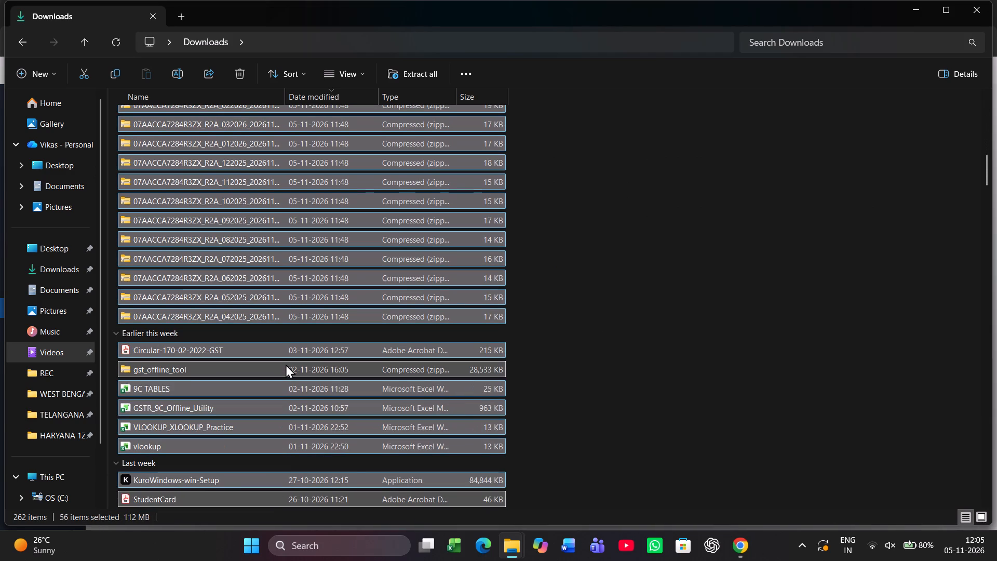
key("shift+Up")
key("shift+Up")
key("shift+Up")
key("shift+Up")
key("shift+Up")
key("shift+Up")
key("shift+Up")
key("shift+Up")
key("shift+Up")
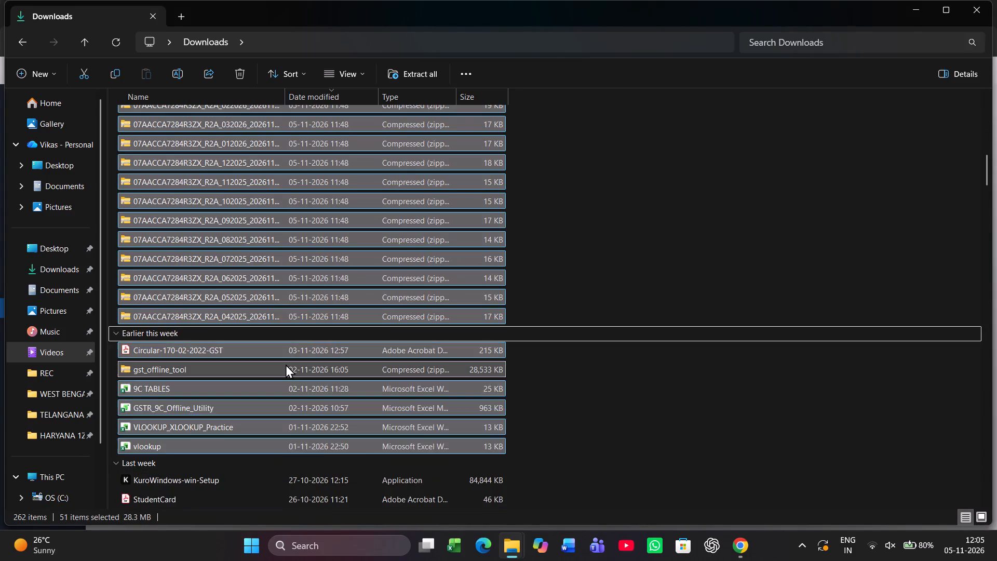
key("shift+Up")
key("shift+Up")
key("shift+Down")
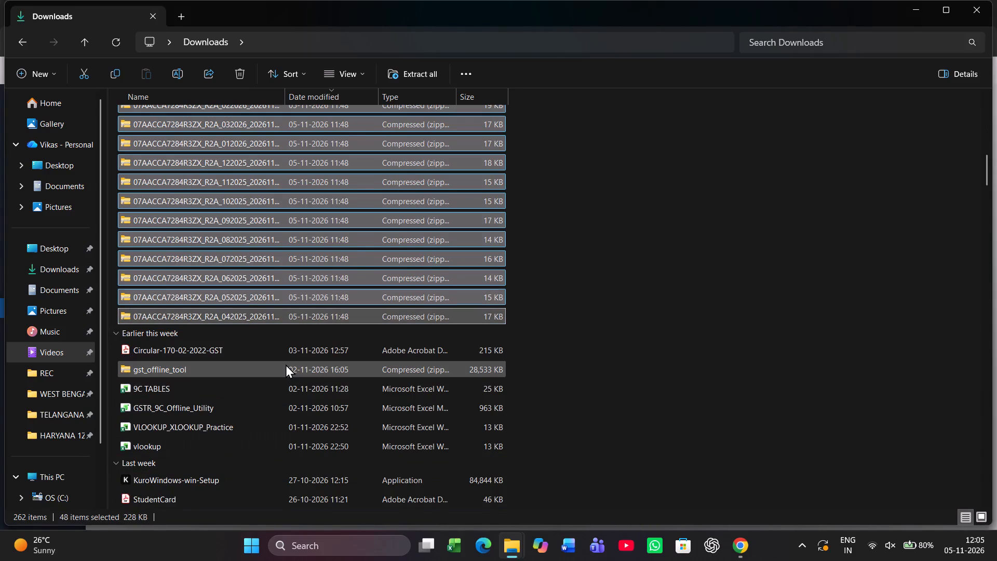
key("Delete")
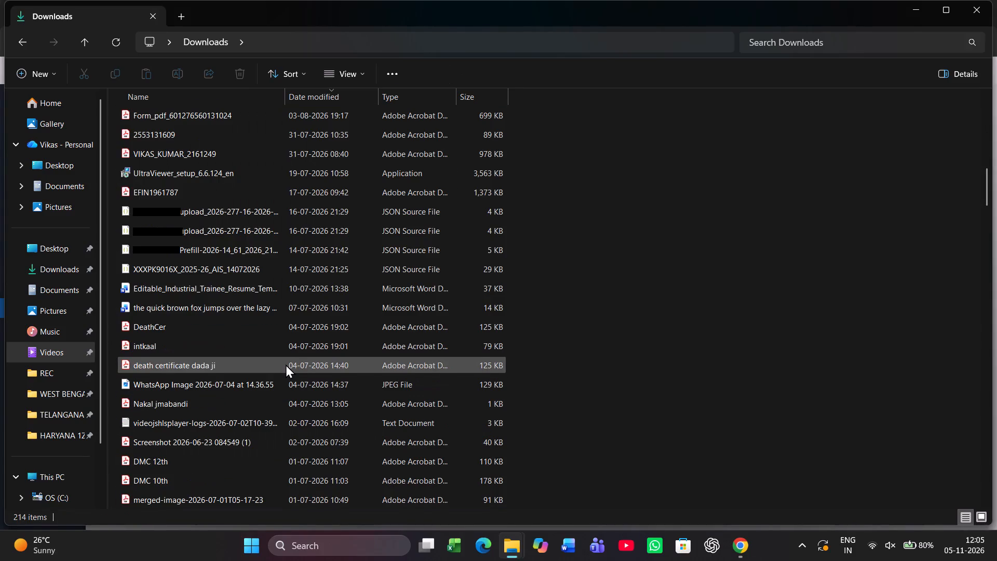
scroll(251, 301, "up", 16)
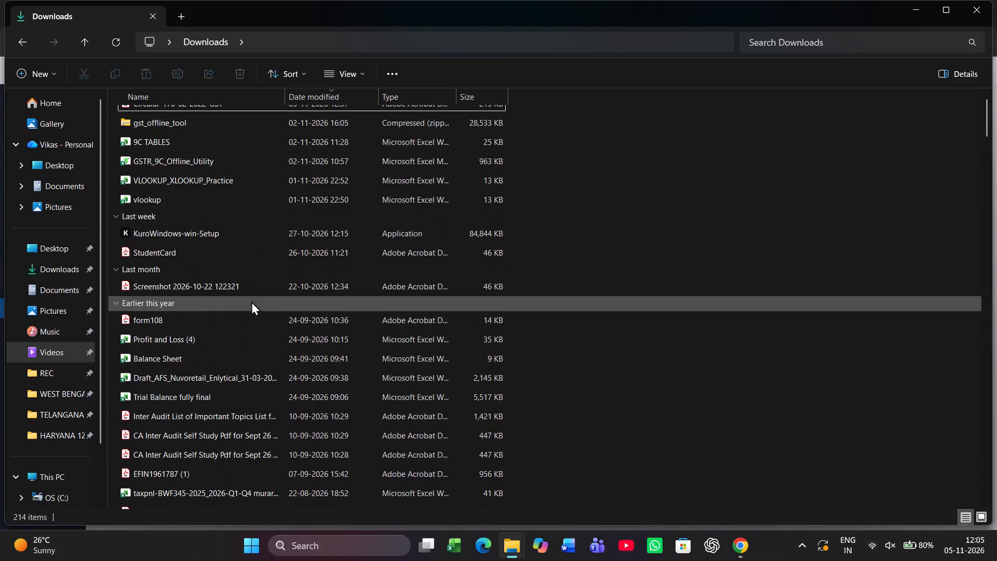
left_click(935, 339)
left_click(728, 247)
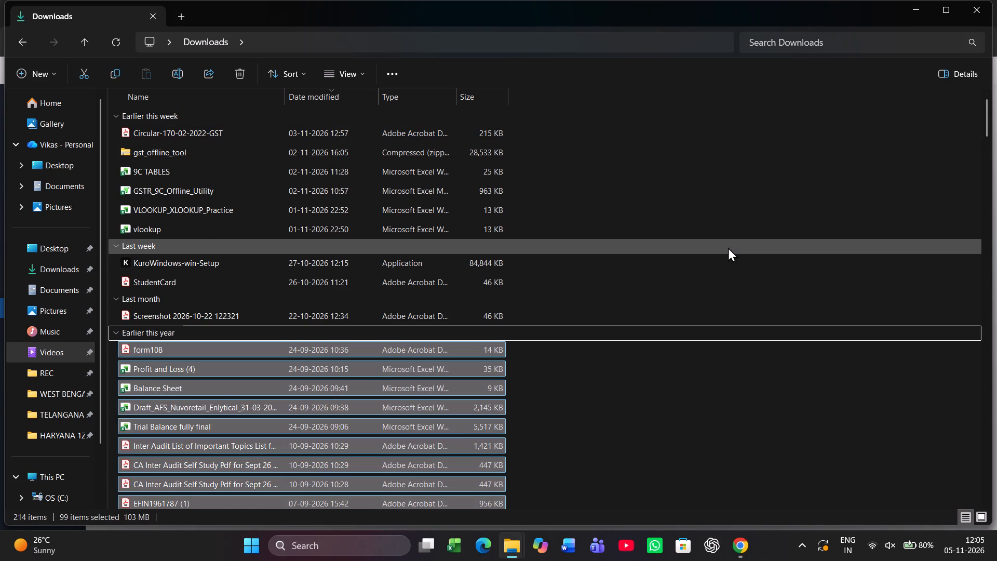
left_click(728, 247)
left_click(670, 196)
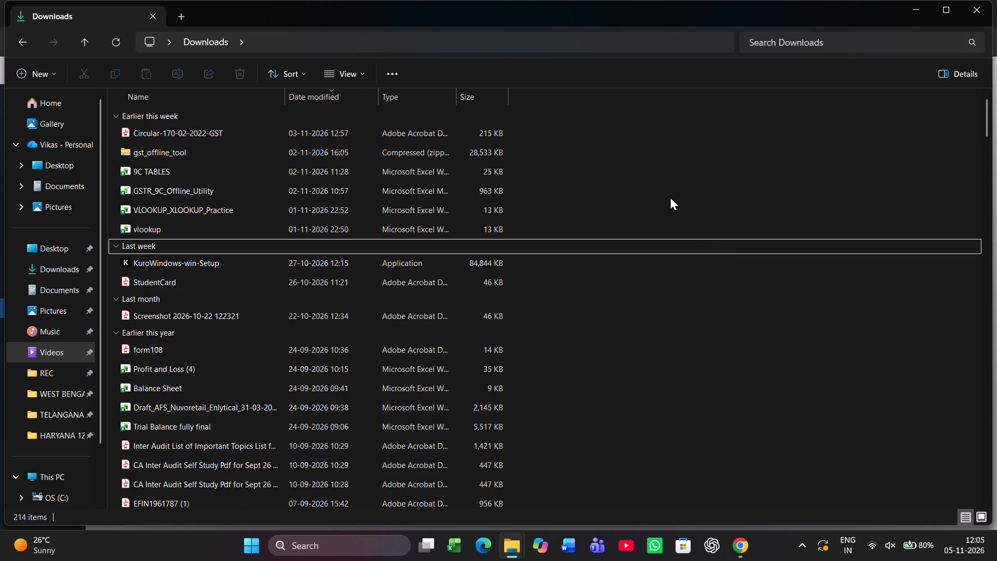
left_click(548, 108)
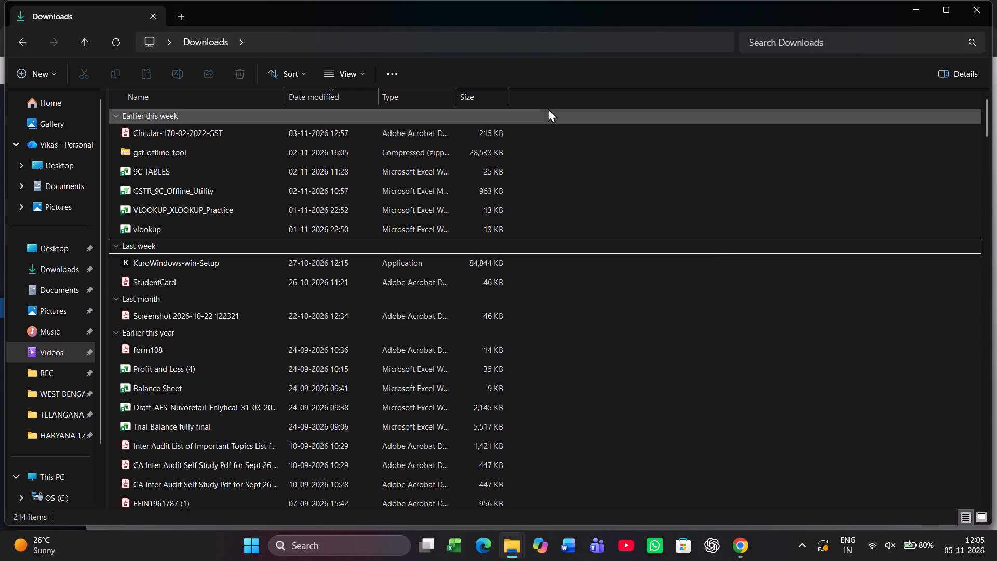
Switch back to Octa and log out of the user account.
key("alt+Tab")
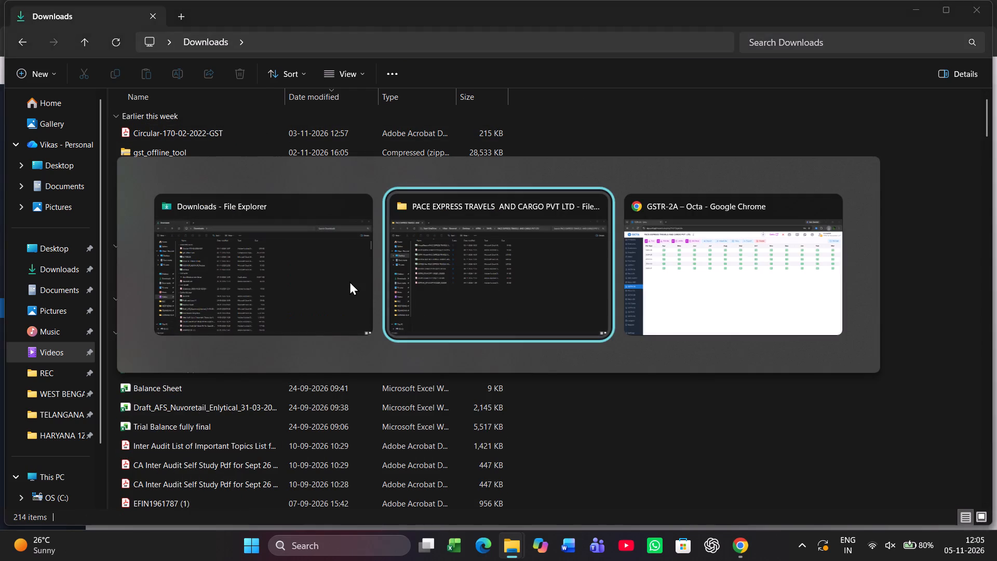
key("alt+Tab")
left_click(663, 456)
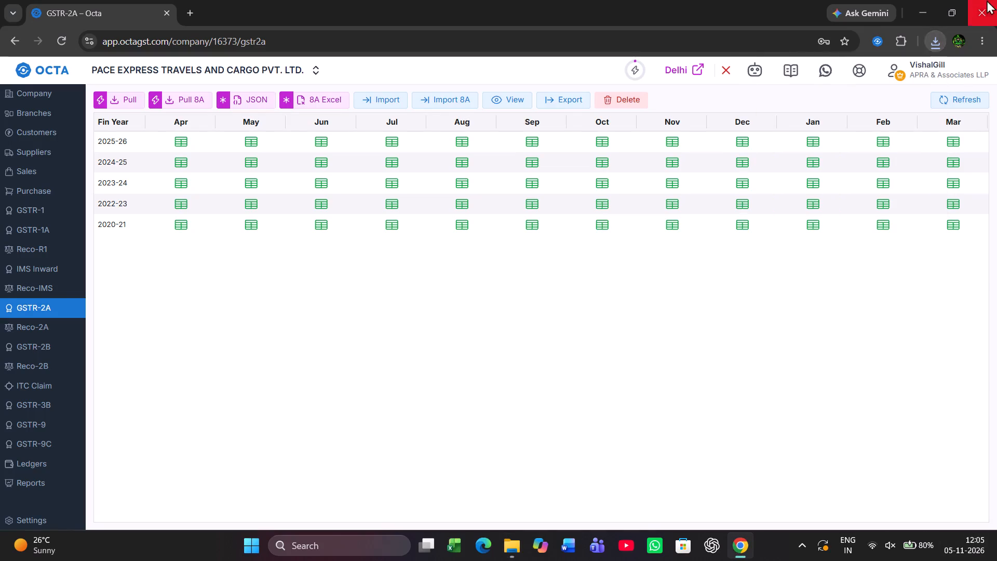
left_click(953, 66)
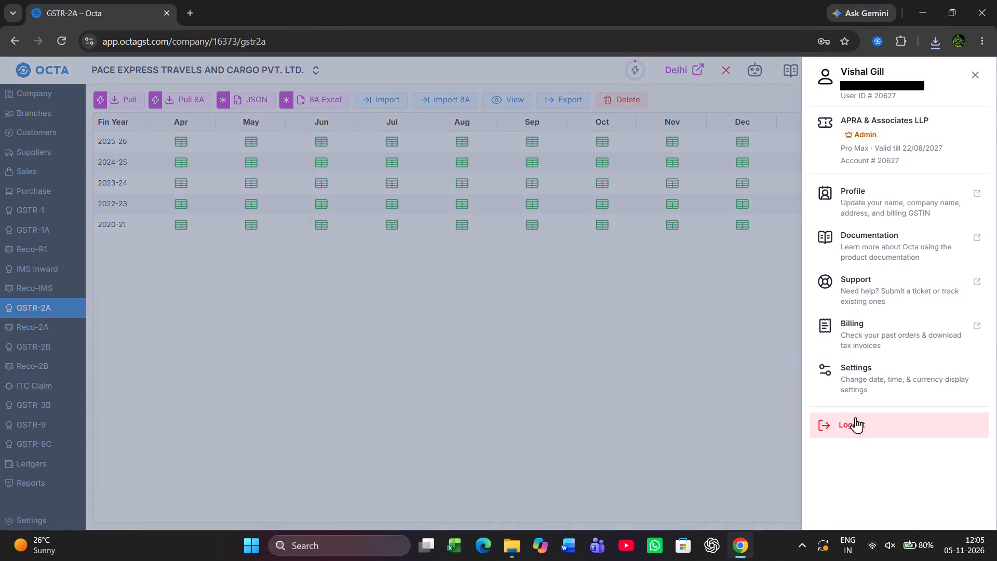
left_click(853, 421)
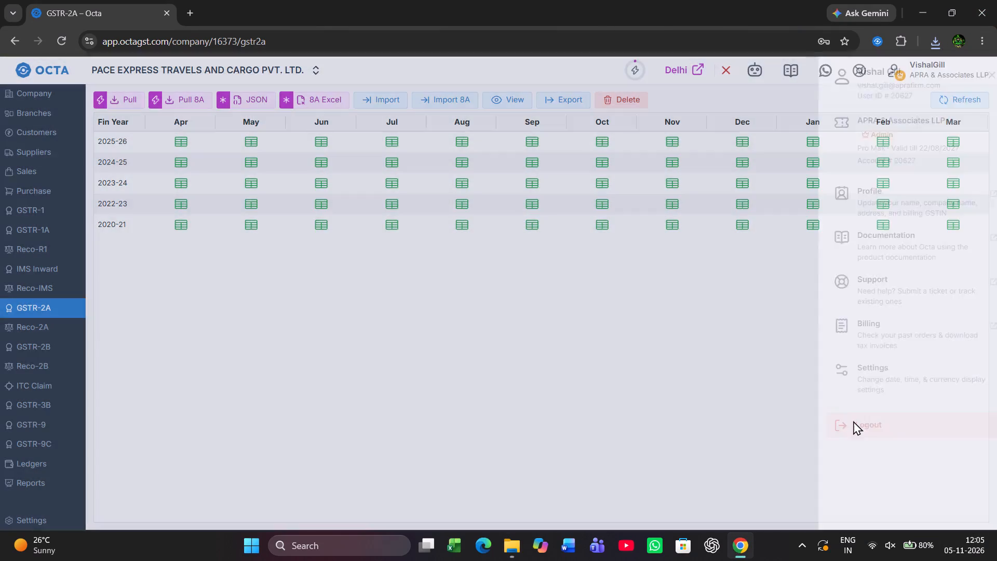